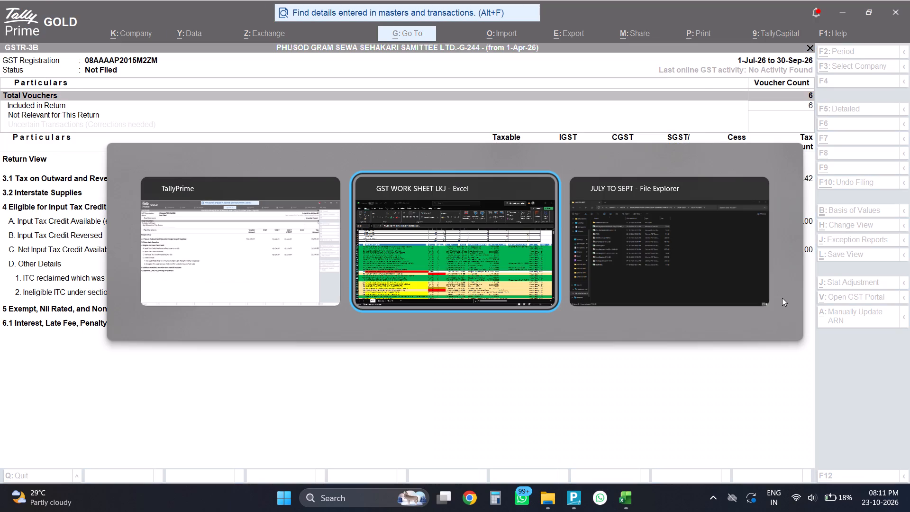
In File Explorer, open the September 2026 GSTR-2B workbook from PHUSOD GRAM SEWA SEHAKARI SAMITTEE LTD's 2026-2027 JULY TO SEPT folder in KOTA.
key(Tab)
click(245, 34)
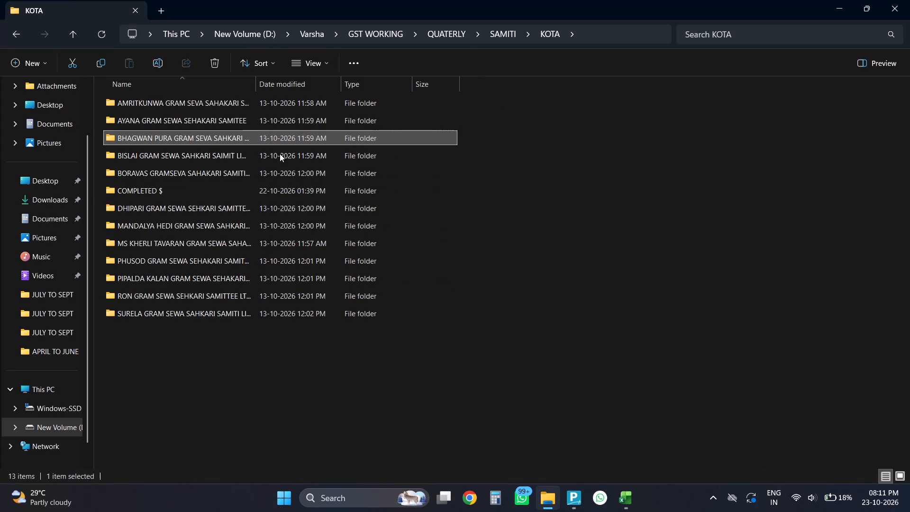
double_click(140, 264)
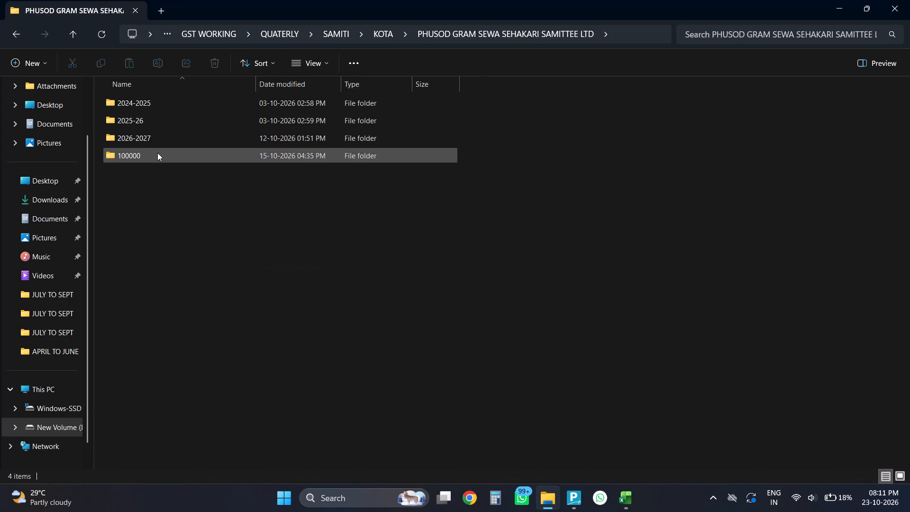
double_click(158, 143)
double_click(154, 132)
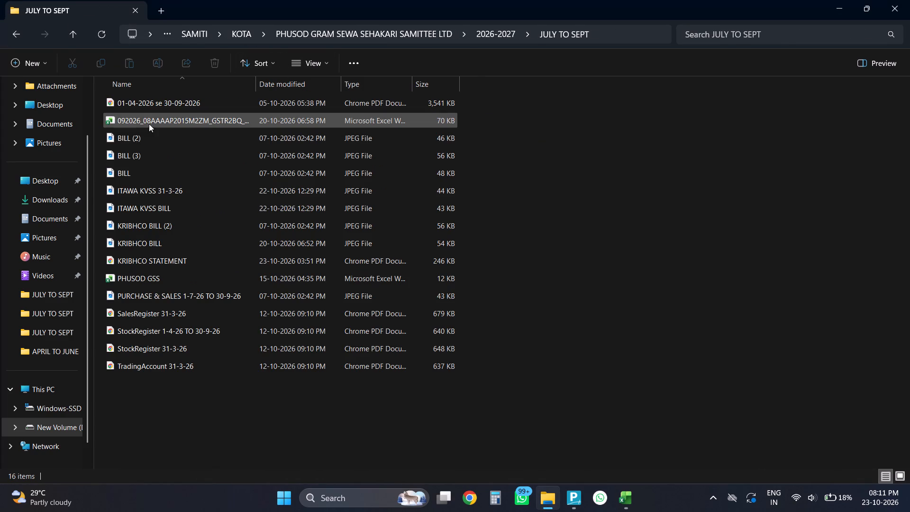
double_click(146, 119)
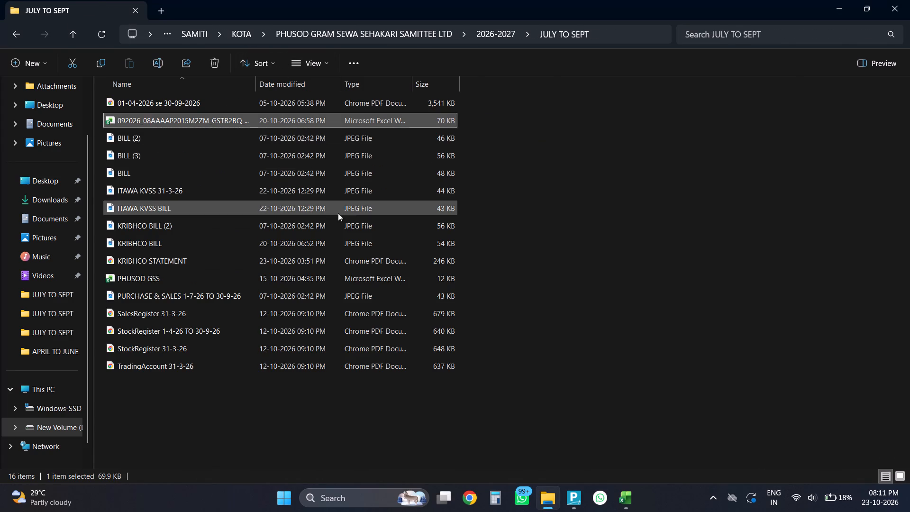
Check the B2B, B2BA and B2B-CDNR sheets of the GSTR-2B workbook for supplier entries, ending on B2B.
scroll(405, 333, up, 1)
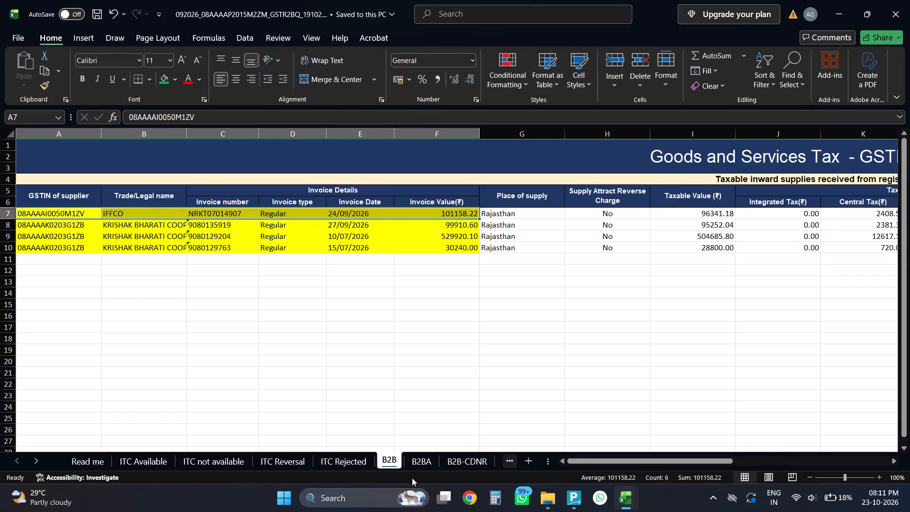
click(417, 463)
click(464, 461)
click(392, 460)
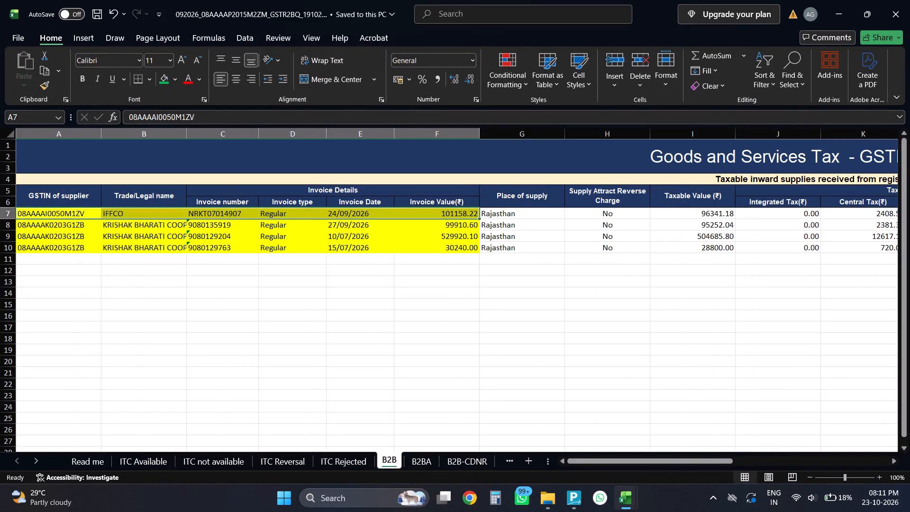
Switch to the GST WORK SHEET LKJ workbook and count the green Samiti client names in rows 40–82 and 115–127.
key(alt+Tab)
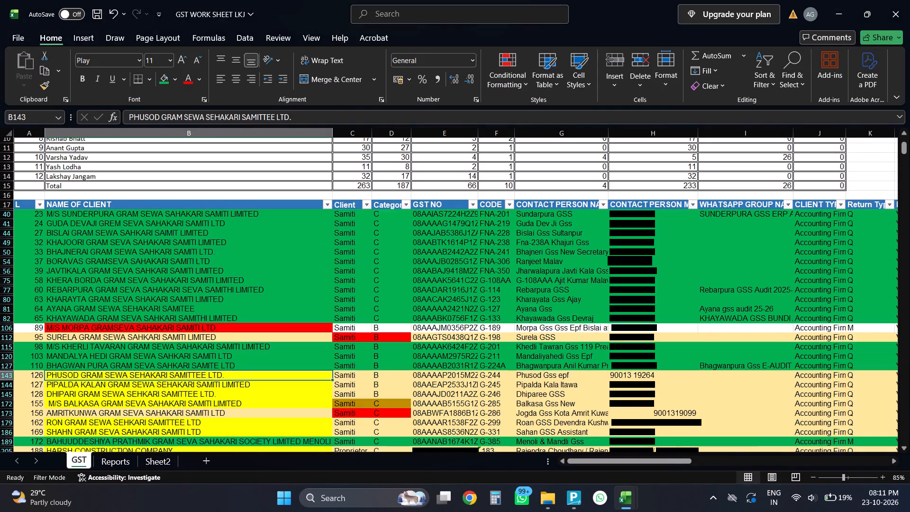
drag(295, 210, 301, 319)
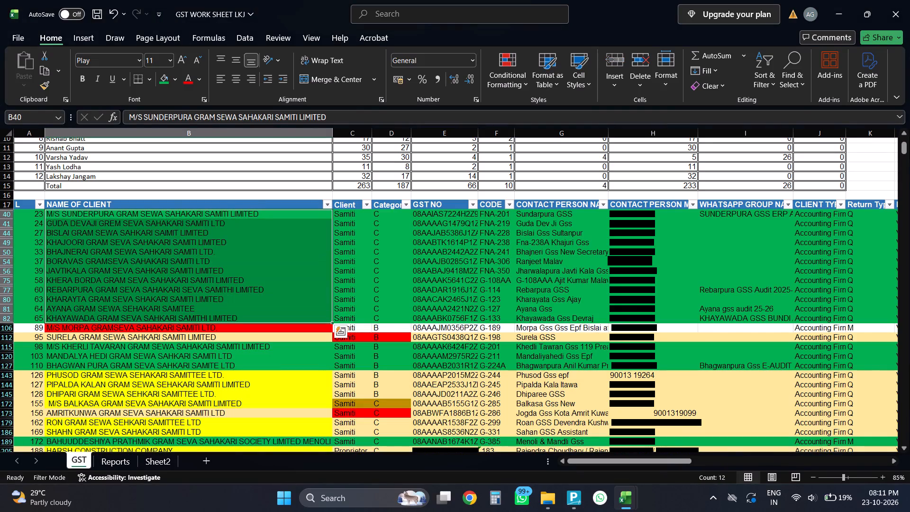
ctrl+drag(304, 345, 307, 365)
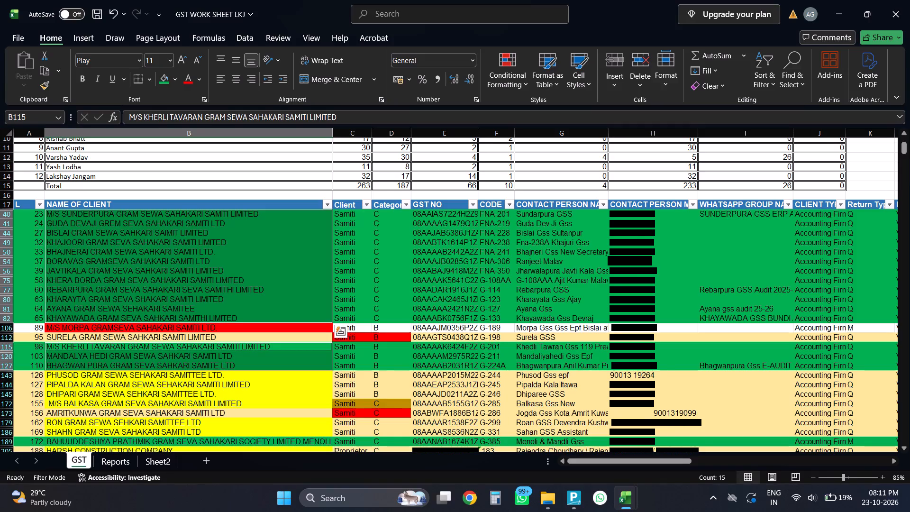
Count the yellow and cream client names from PHUSOD to SHAHN, plus SURELA and four proprietor firms, and return to the GSTR-2B workbook.
click(164, 402)
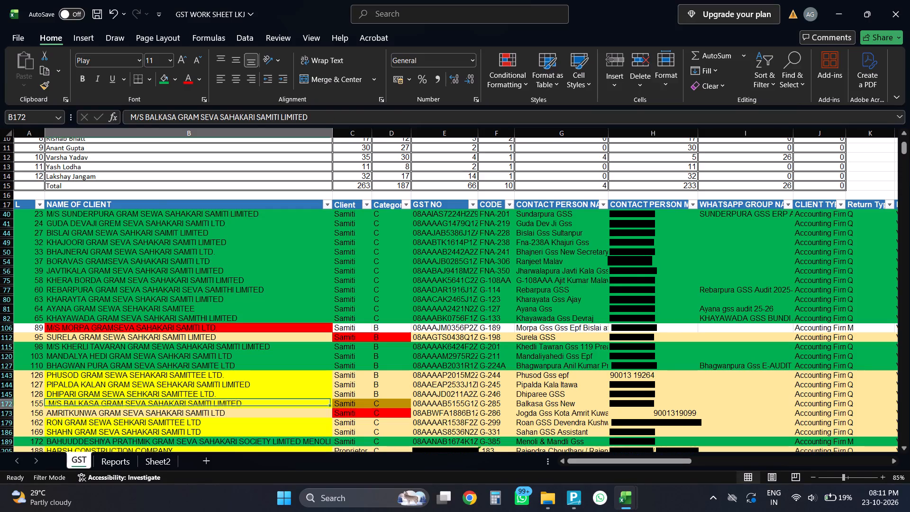
scroll(288, 358, down, 4)
scroll(288, 359, up, 2)
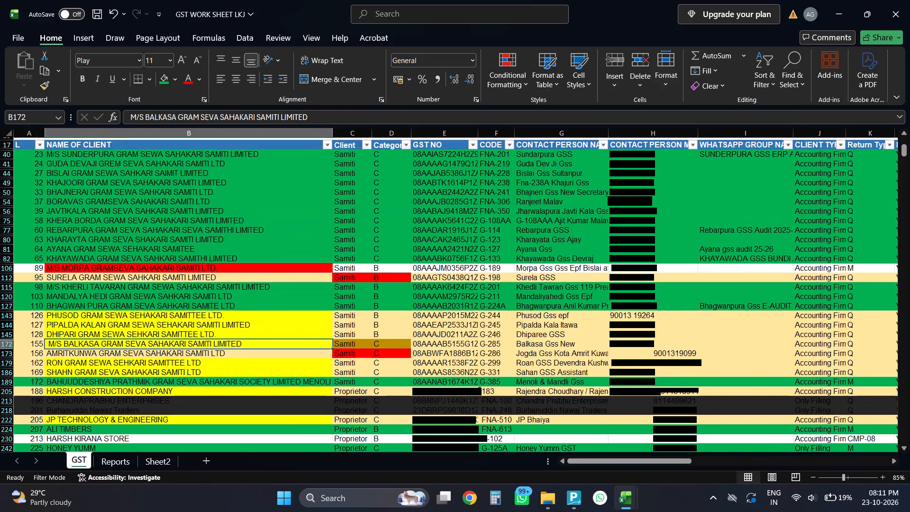
scroll(288, 359, down, 2)
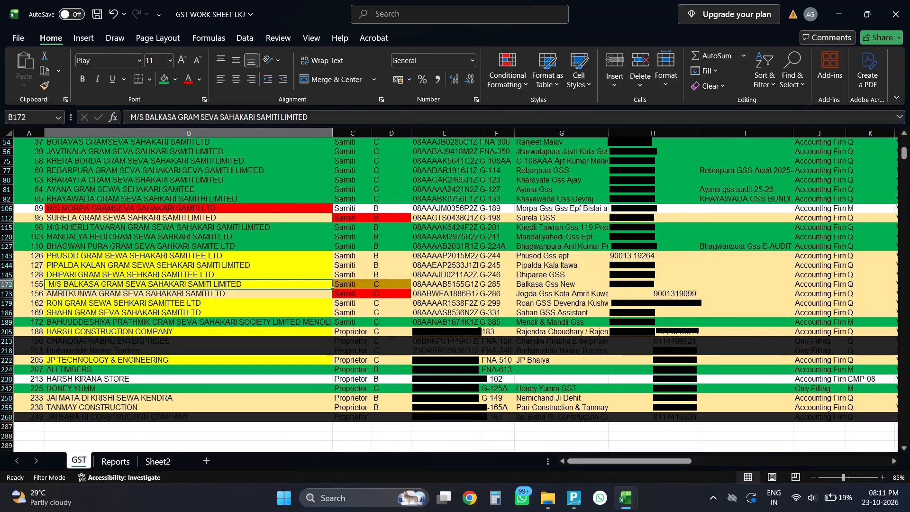
drag(263, 256, 264, 310)
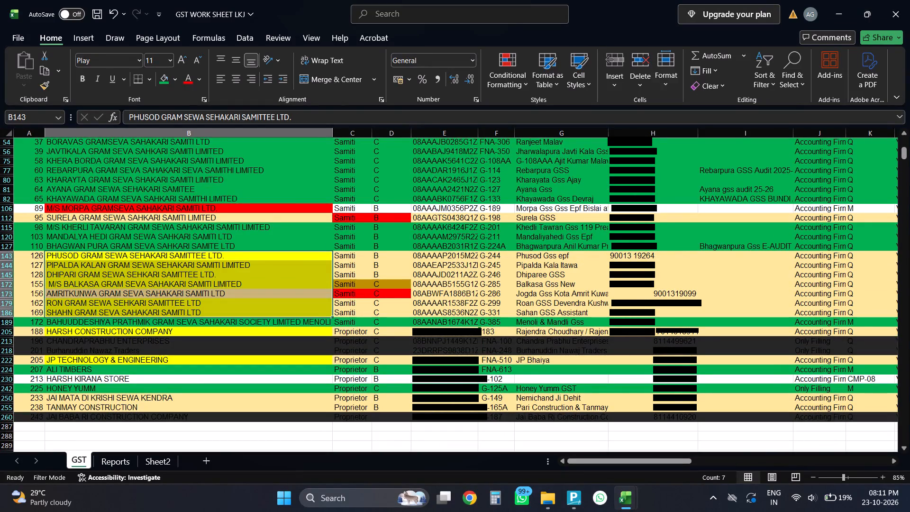
ctrl+click(214, 216)
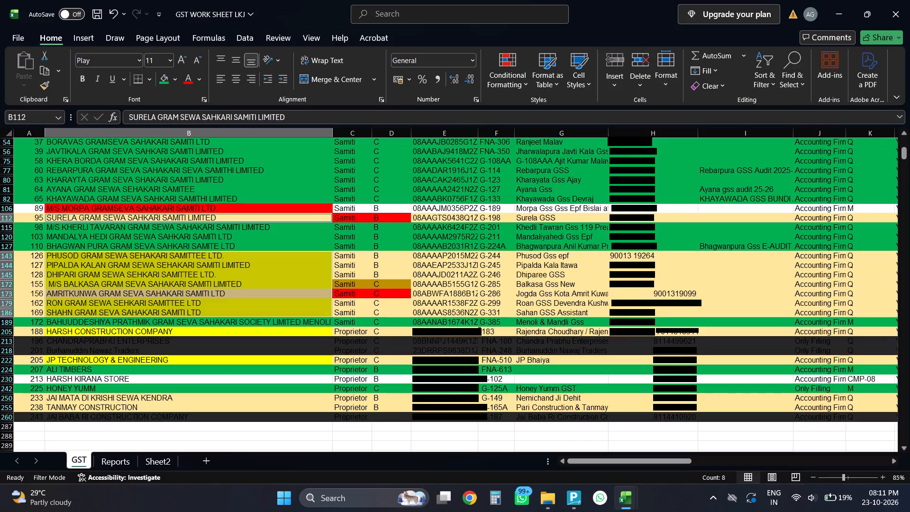
ctrl+click(202, 330)
ctrl+click(203, 360)
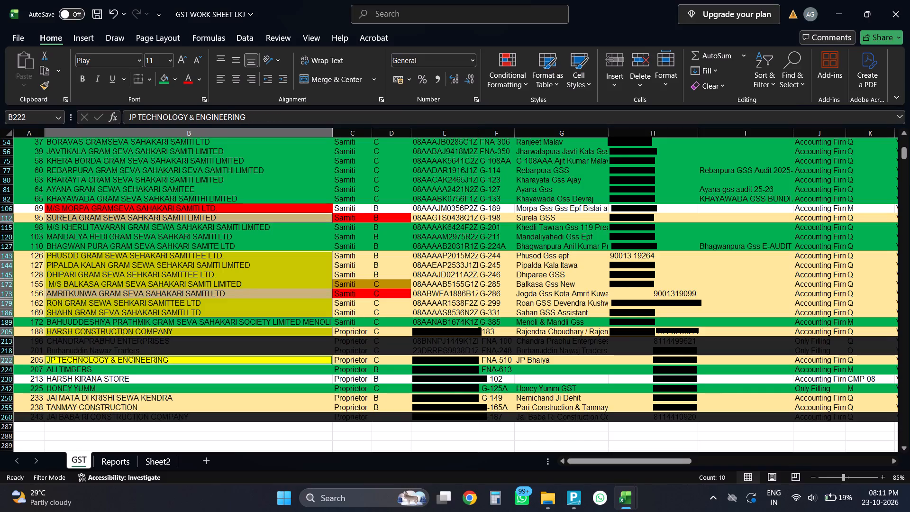
ctrl+drag(180, 397, 180, 408)
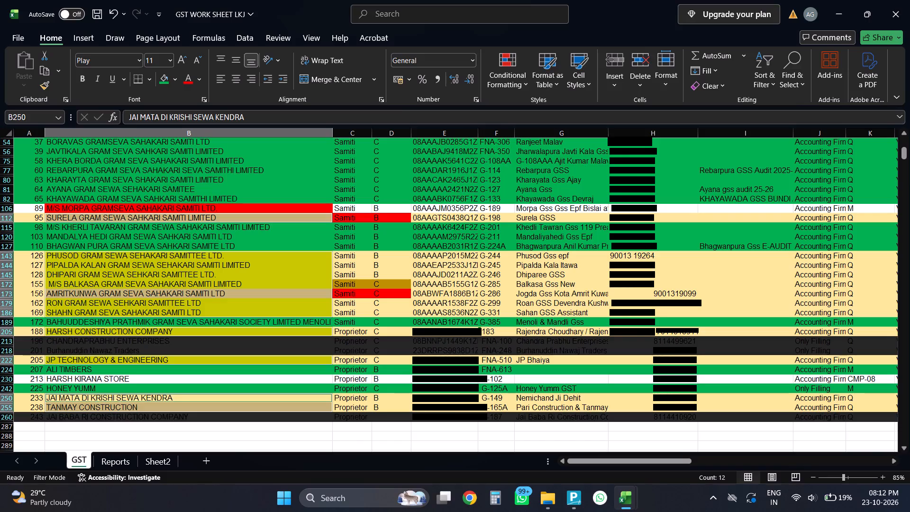
key(alt+Tab)
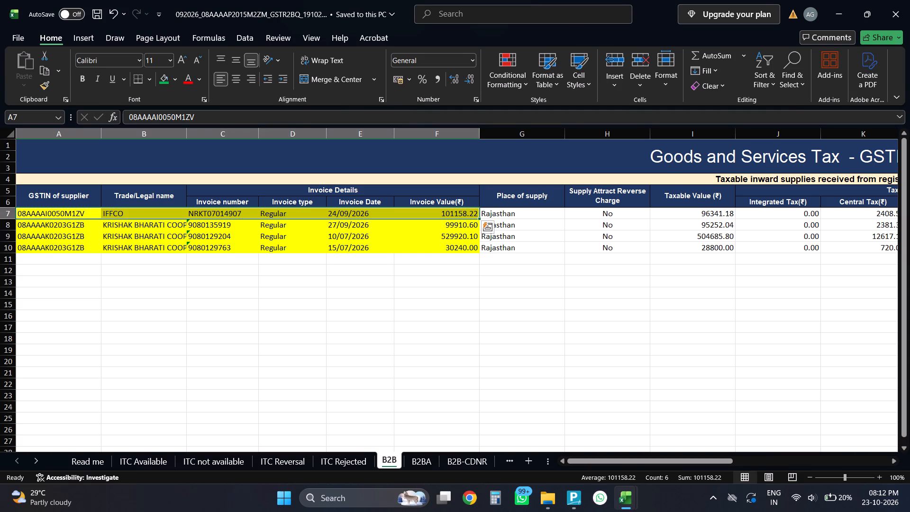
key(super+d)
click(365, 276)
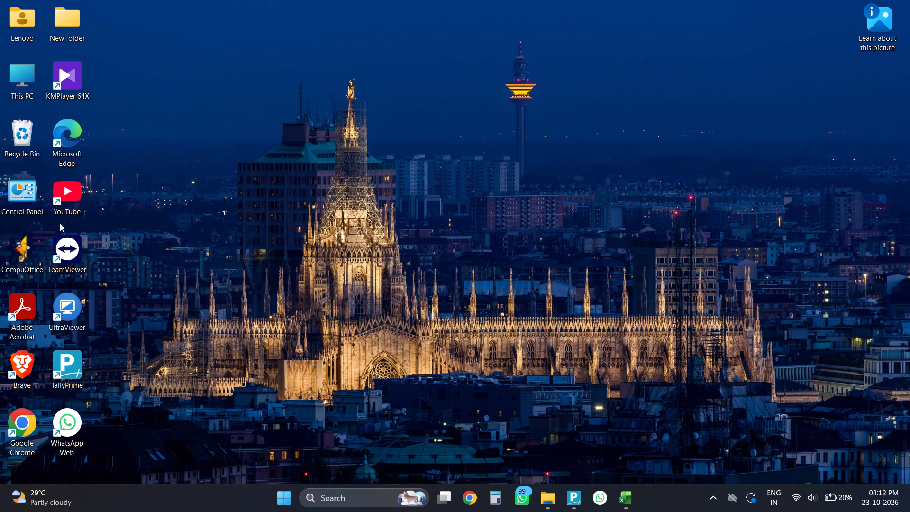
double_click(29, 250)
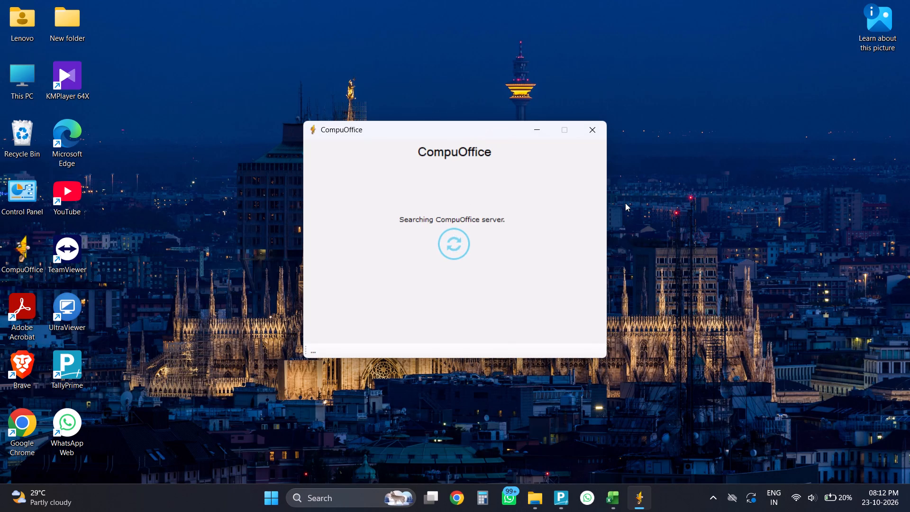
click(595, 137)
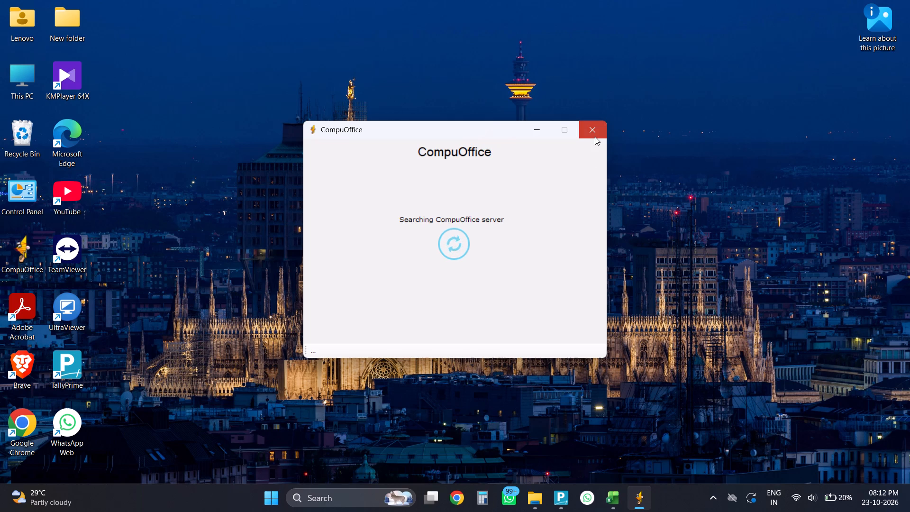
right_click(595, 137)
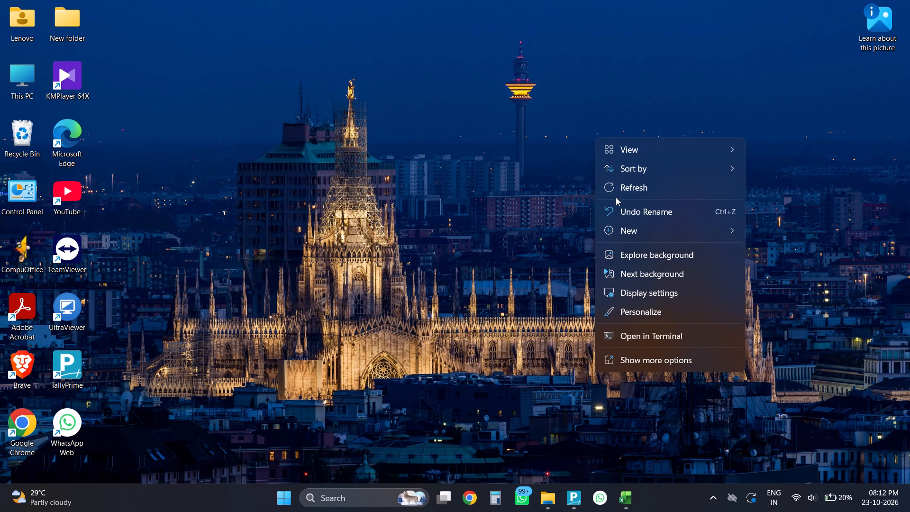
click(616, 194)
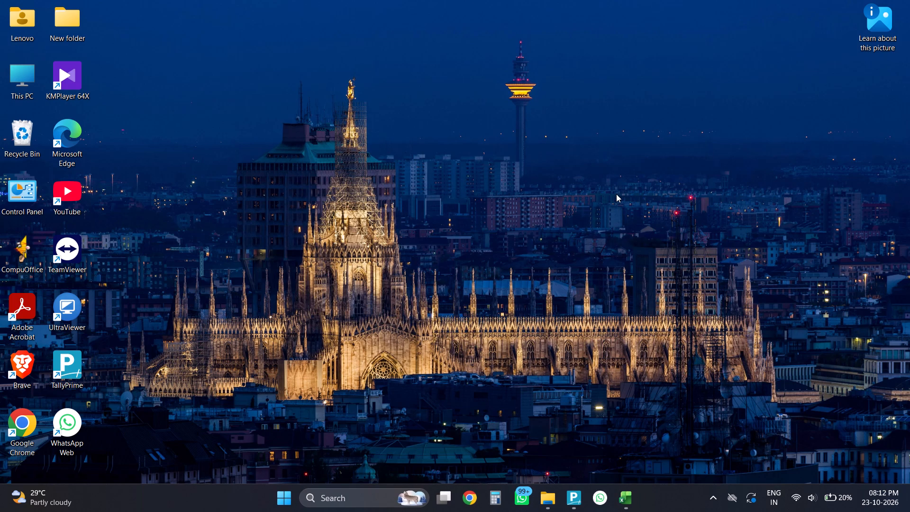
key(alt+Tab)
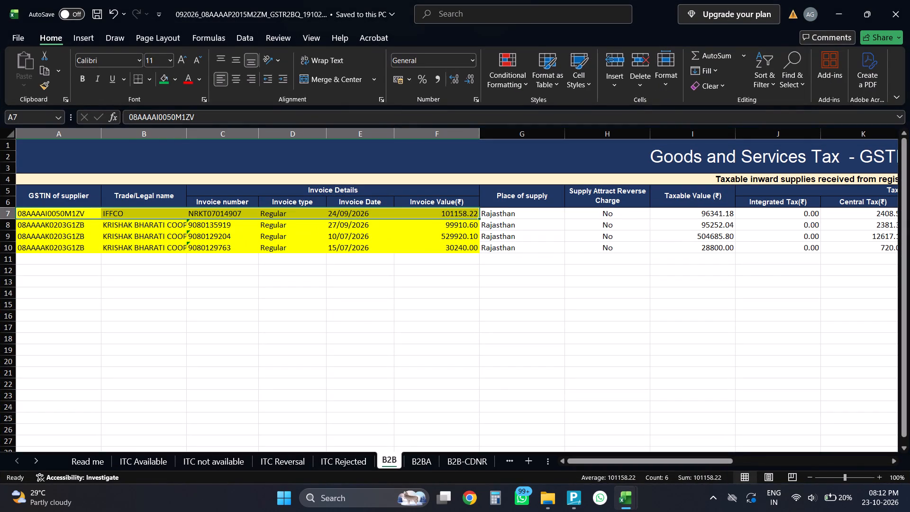
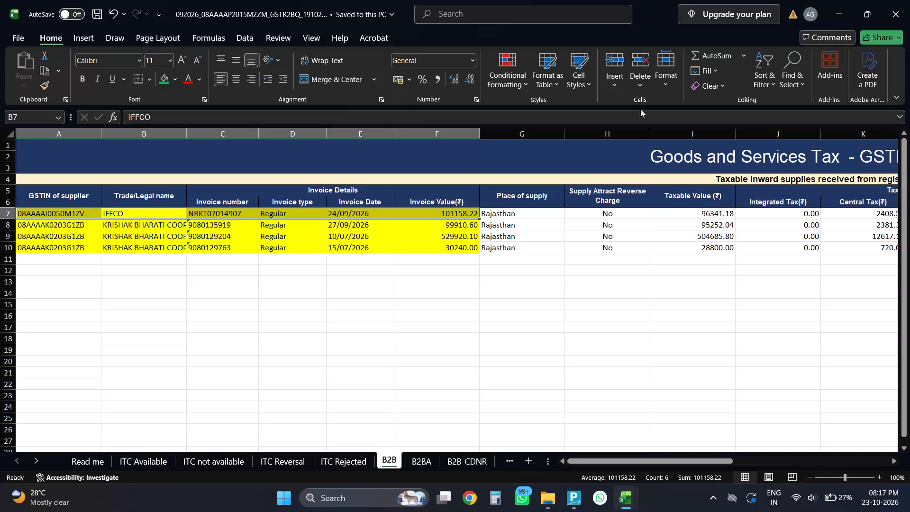
Sum the Central Tax of the four B2B invoices and compare it with the CGST input tax credit in TallyPrime's GSTR-3B report, ending in TallyPrime.
click(711, 313)
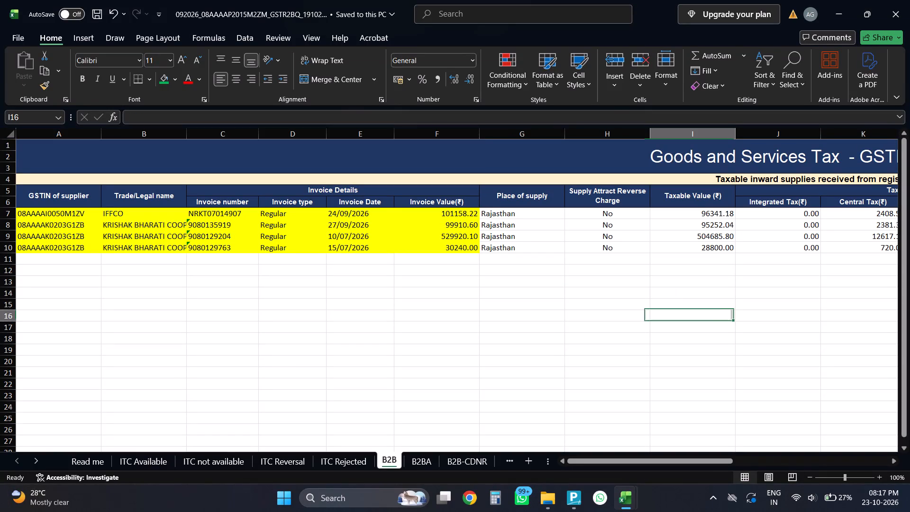
drag(722, 463, 746, 463)
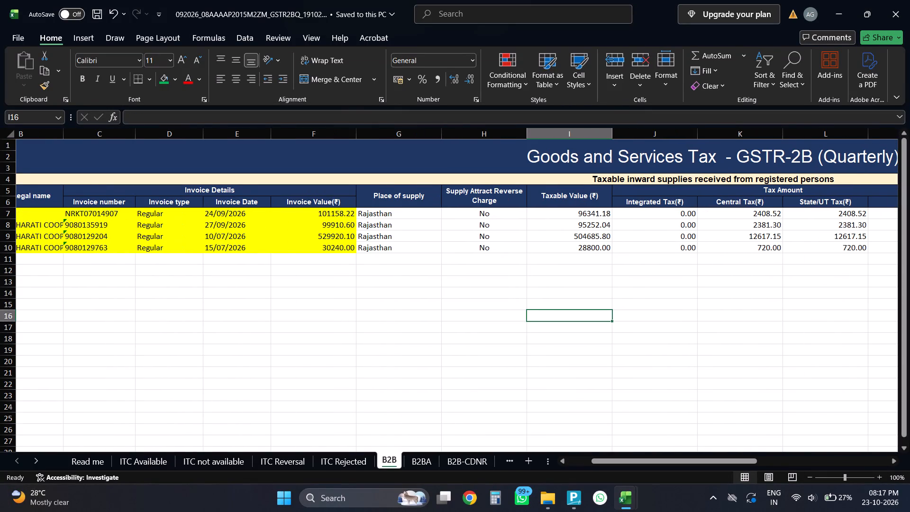
drag(760, 219, 758, 238)
drag(764, 214, 763, 250)
key(alt+Tab)
key(alt+Tab)
key(alt+Tab)
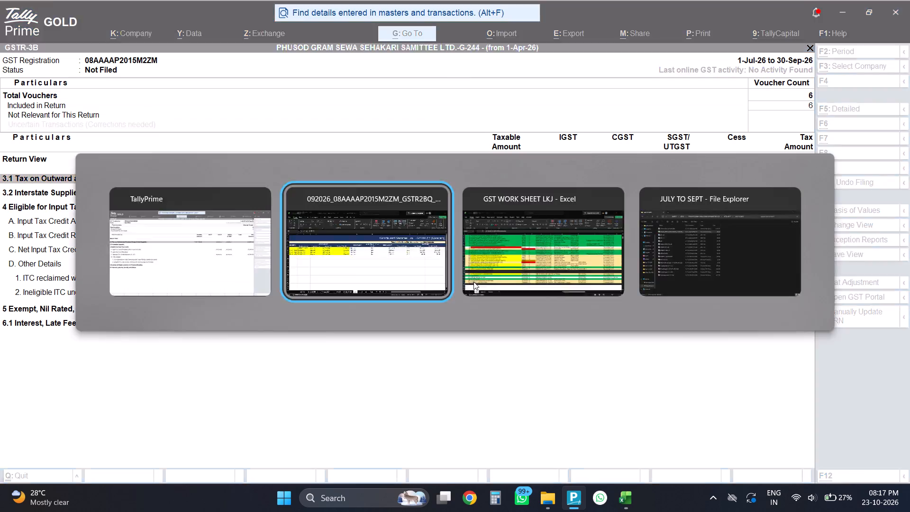
key(alt+Tab)
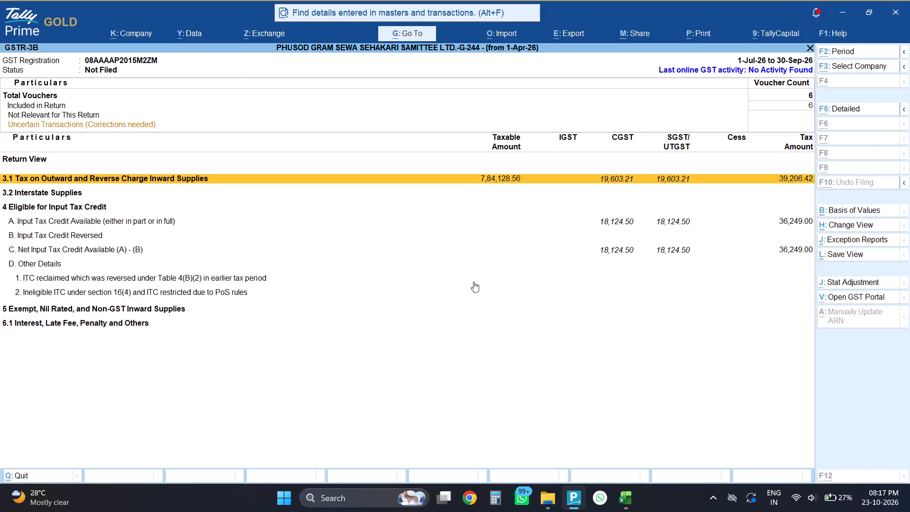
key(alt+Tab)
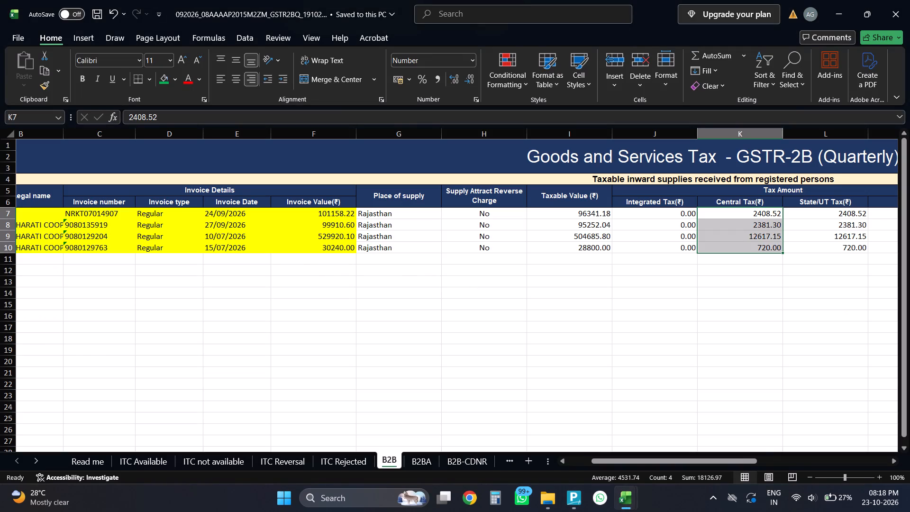
key(alt+Tab)
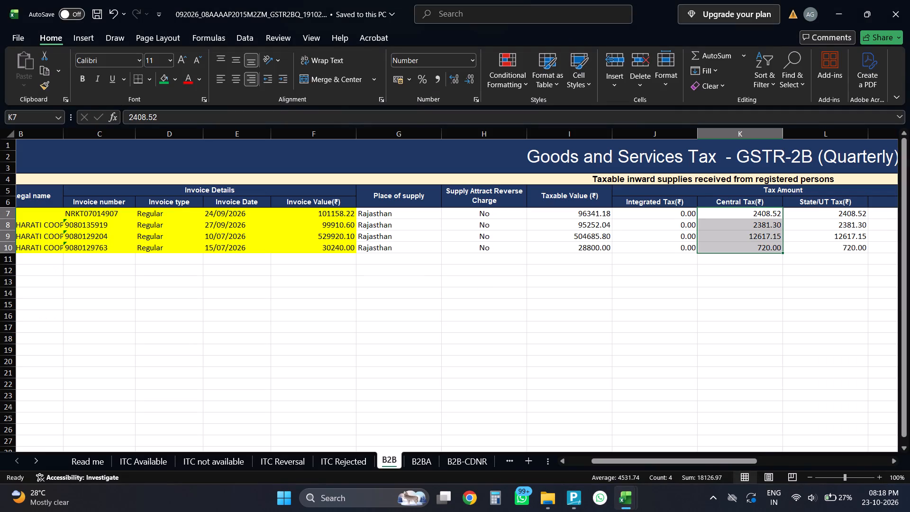
key(alt+Tab)
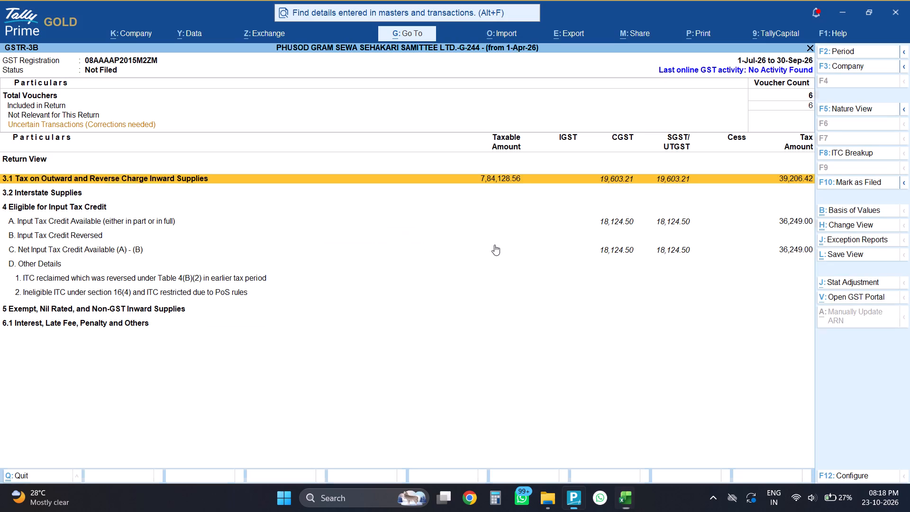
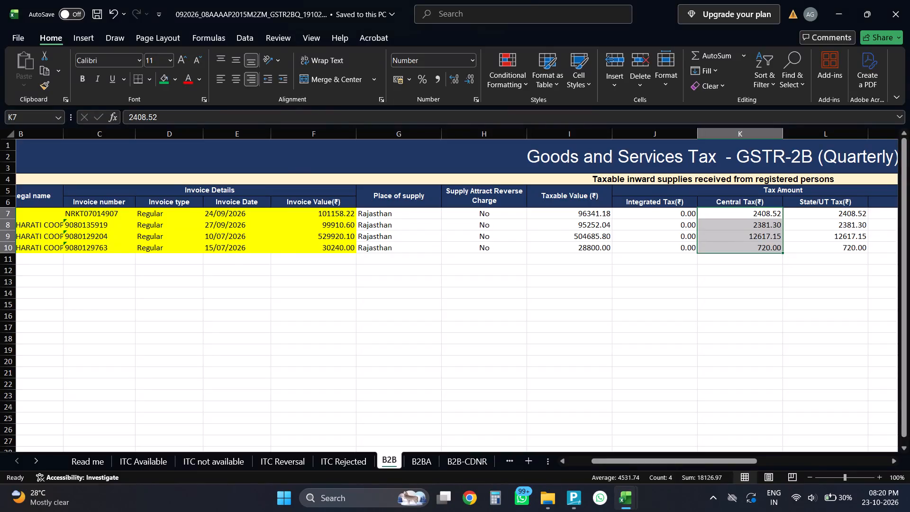
Switch to the GST work sheet and select the green-highlighted HONEY YUMM, ALI TIMBERS and BAHUUDDESHIYA PRATHMIK client rows together to count them.
key(alt+Tab)
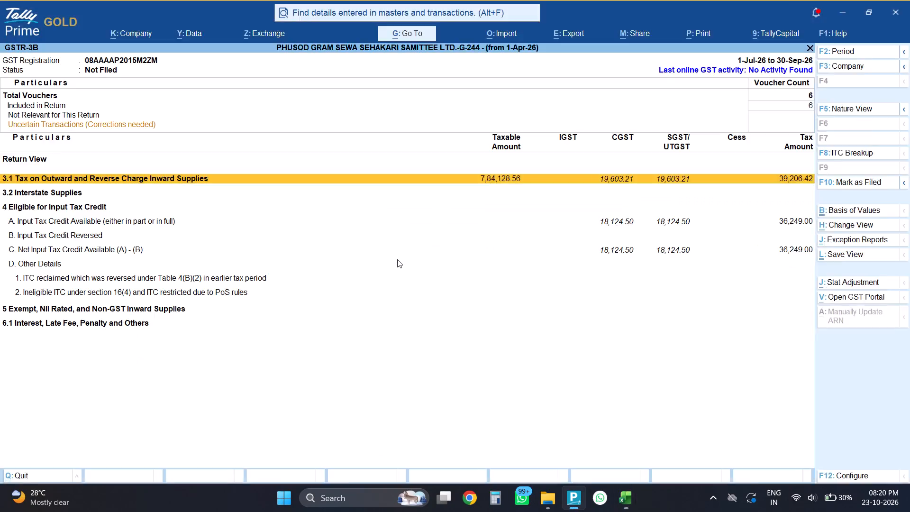
key(alt+Tab)
key(alt+Tab)
scroll(385, 264, down, 5)
scroll(388, 270, up, 5)
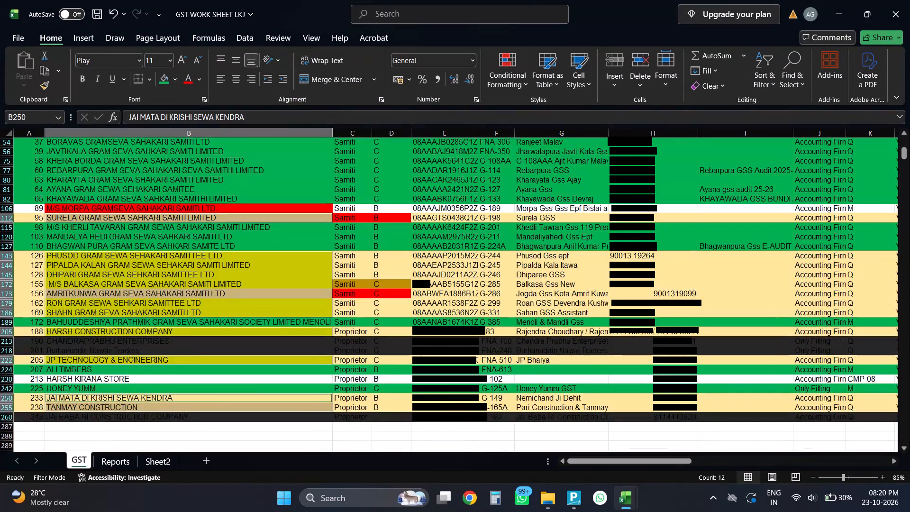
scroll(352, 347, down, 1)
click(321, 357)
ctrl+click(325, 344)
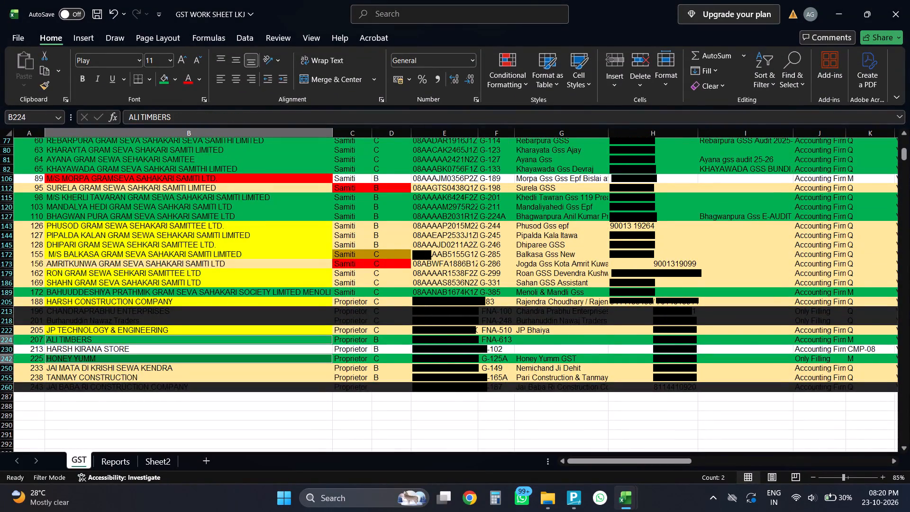
ctrl+click(335, 296)
scroll(429, 329, up, 7)
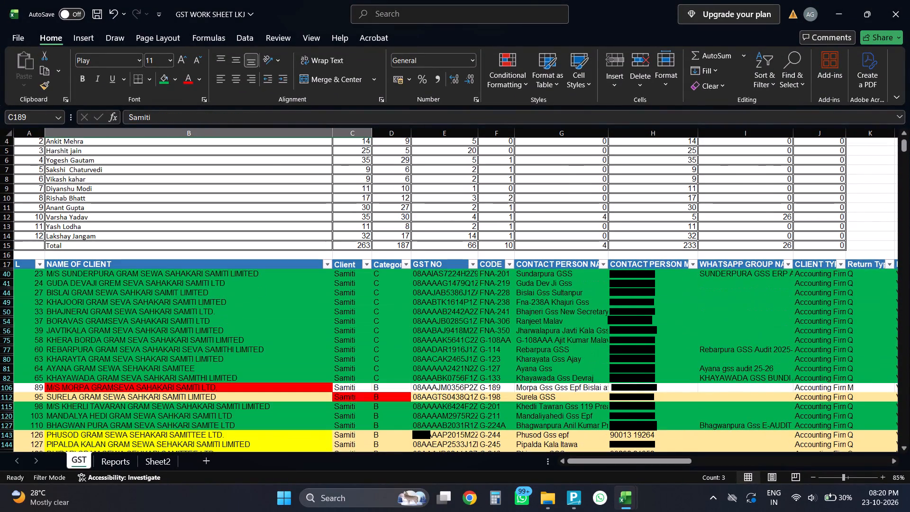
Examine the filtered client list, including the return type, assigned employee and document status of each client.
click(475, 318)
scroll(406, 316, down, 4)
scroll(511, 319, up, 1)
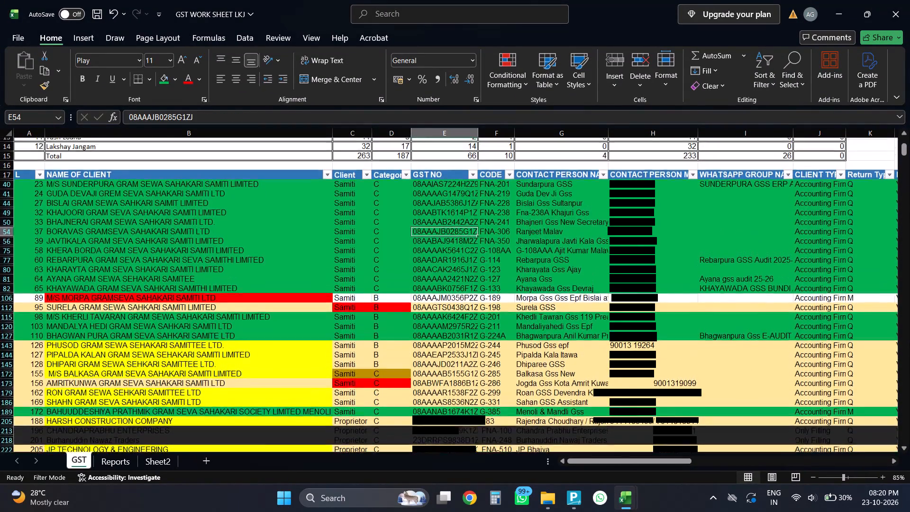
scroll(511, 319, down, 4)
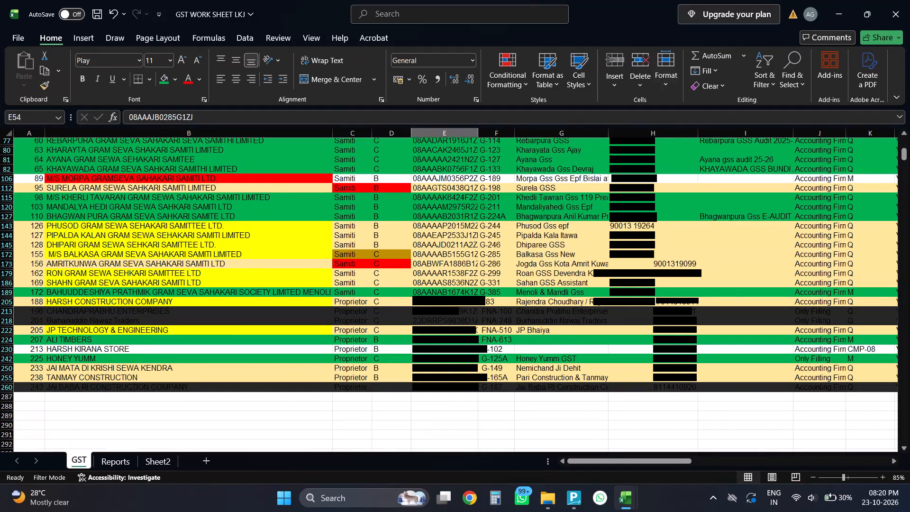
scroll(669, 415, up, 1)
drag(610, 462, 616, 461)
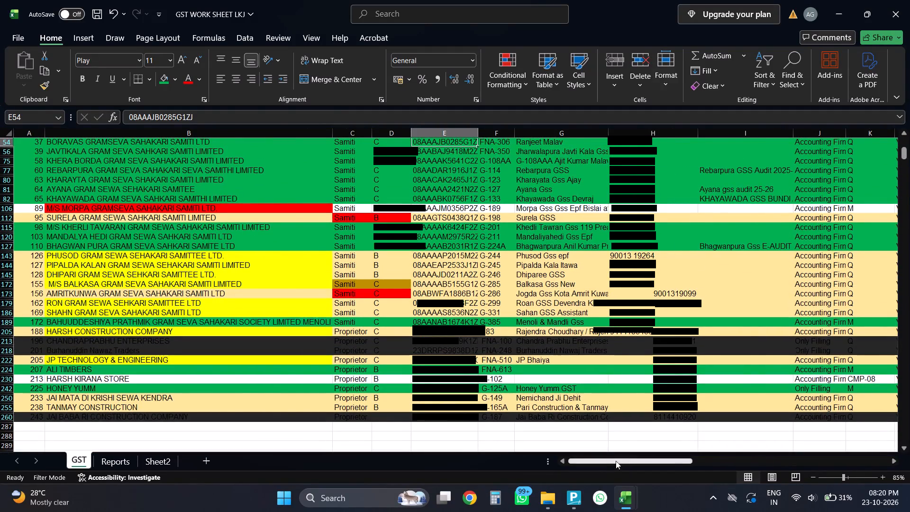
drag(616, 461, 646, 459)
scroll(615, 431, up, 3)
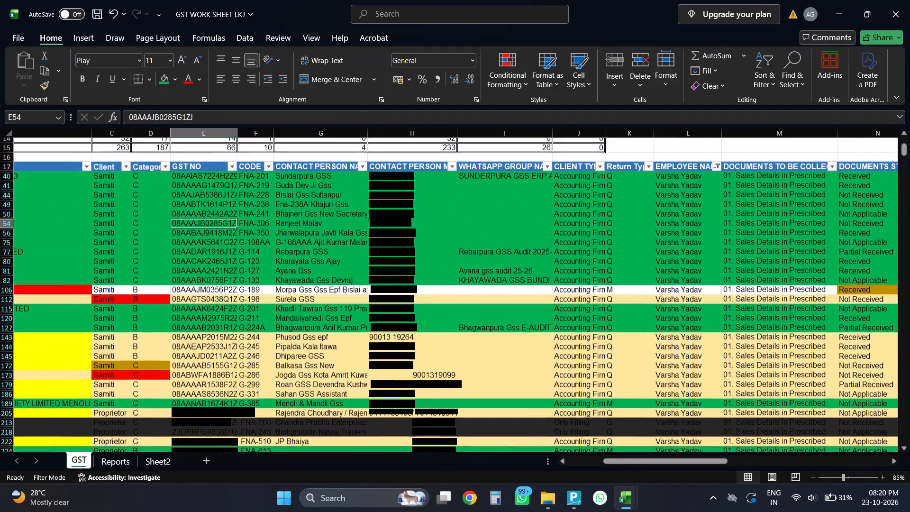
scroll(615, 431, up, 1)
scroll(615, 431, down, 4)
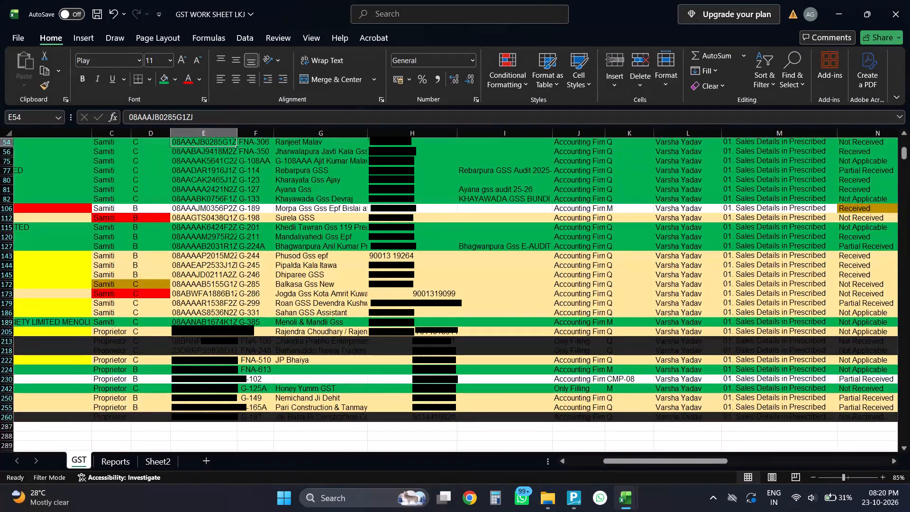
drag(645, 459, 602, 461)
Count the green-highlighted client names by selecting them together, from M/S SUNDERPURA through KHAYAWADA and from M/S KHERLI TAVARAN through BHAGWAN PURA.
scroll(246, 353, up, 1)
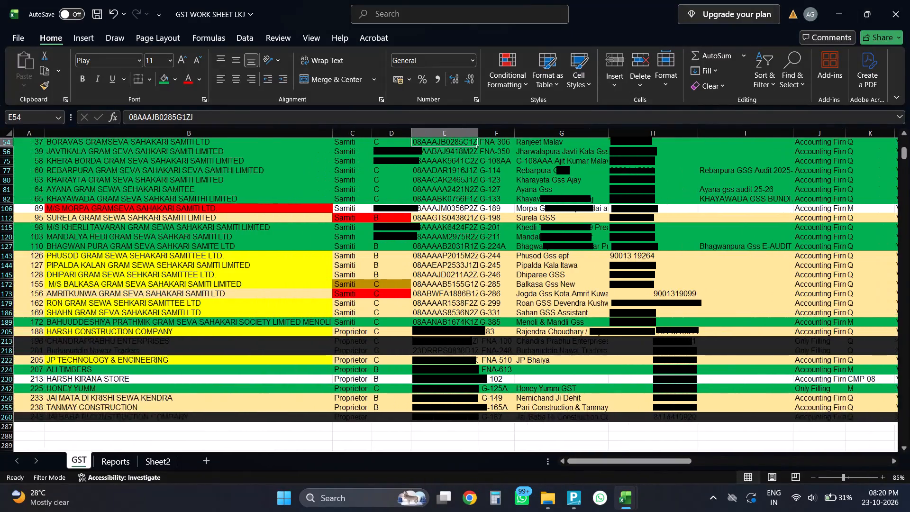
scroll(245, 353, up, 1)
scroll(173, 191, up, 1)
drag(212, 187, 213, 222)
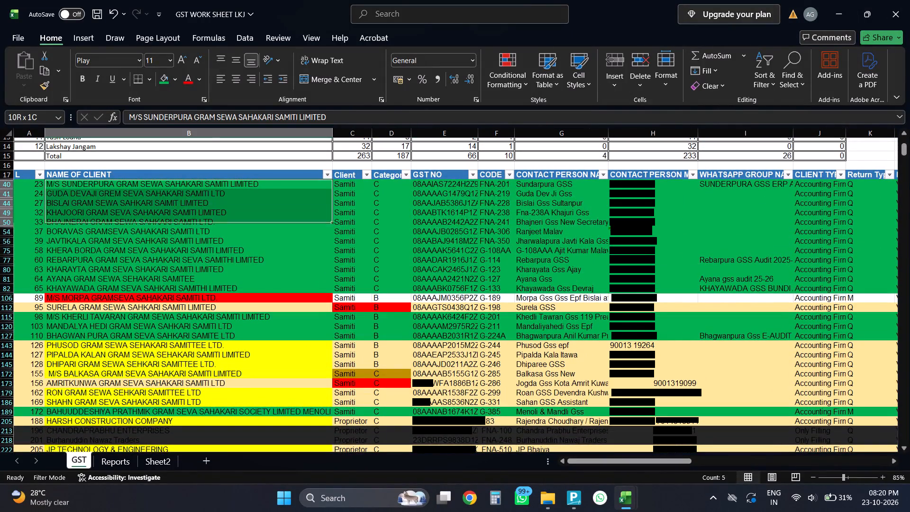
drag(213, 222, 221, 284)
ctrl+drag(235, 313, 236, 336)
scroll(280, 327, down, 7)
scroll(280, 327, up, 3)
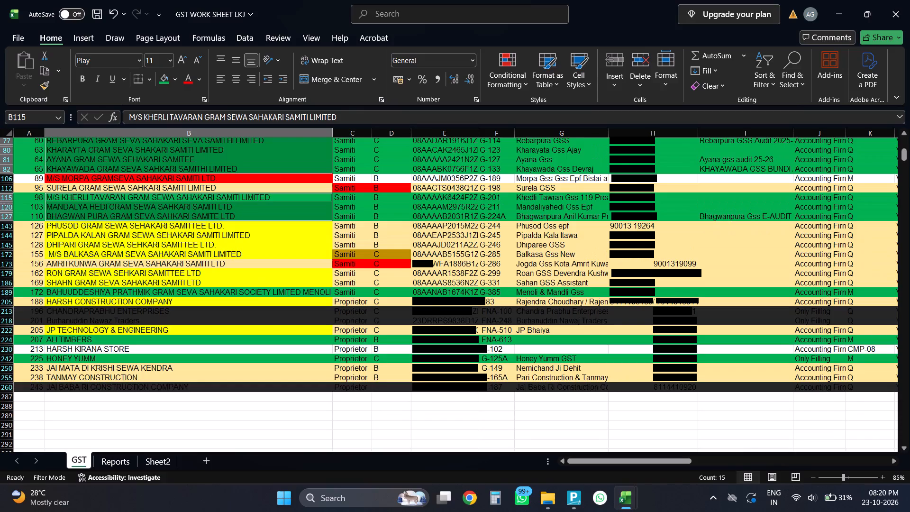
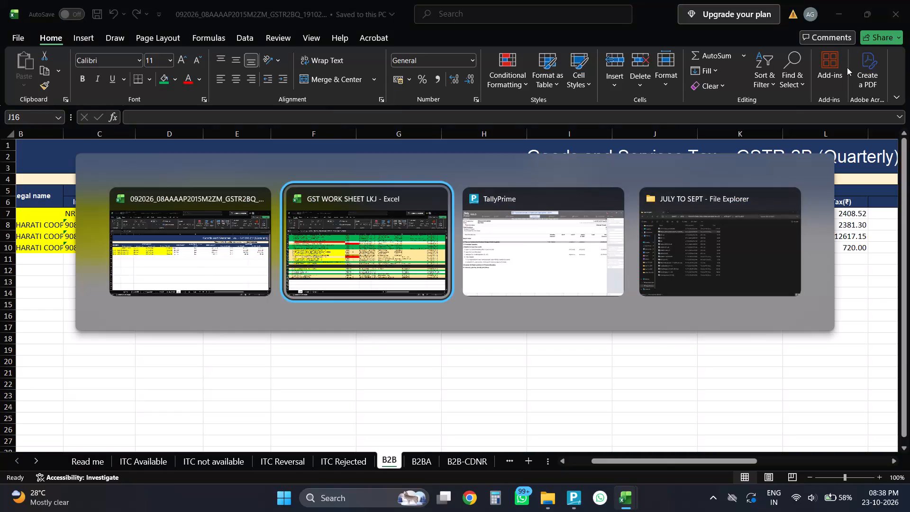
Open the PHUSOD GSS workbook from the society's JULY TO SEPT folder in File Explorer.
key(alt+Tab)
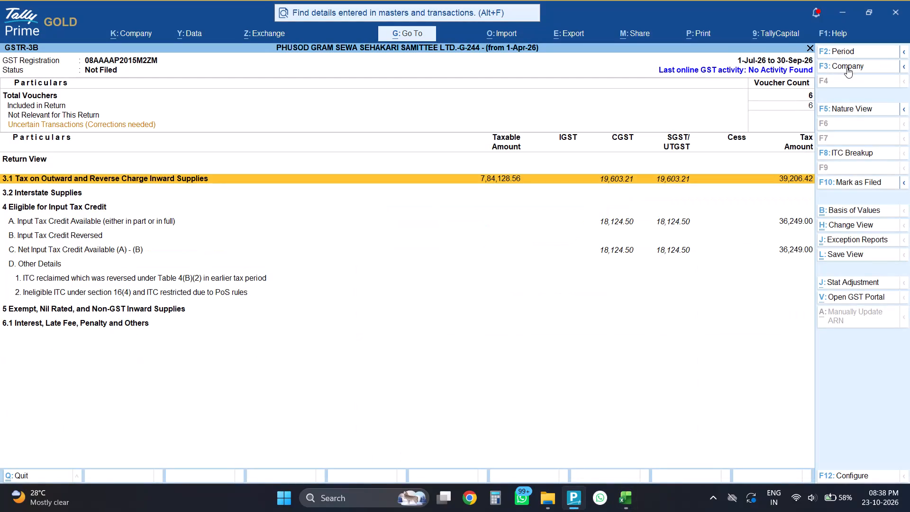
key(alt+Tab)
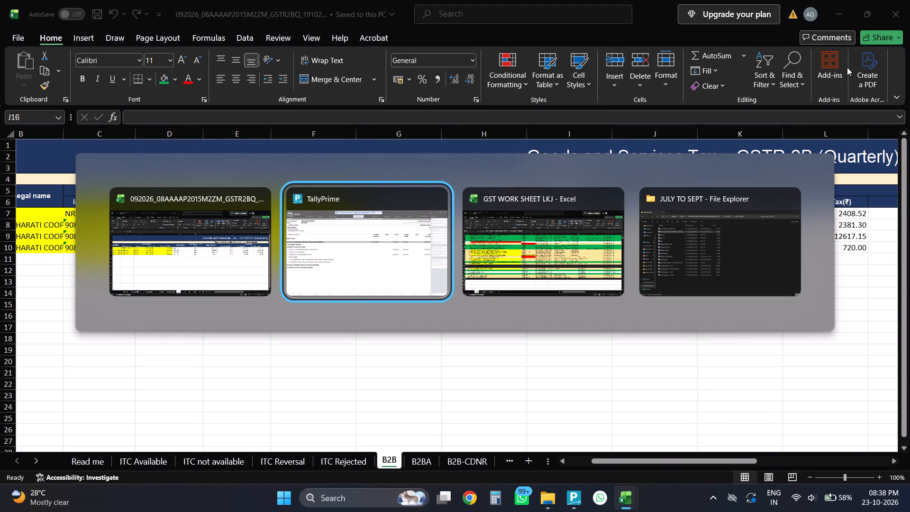
key(alt+Tab)
key(alt+Tab)
key(Down)
key(Down)
key(Down)
key(Down)
key(Down)
key(Down)
key(Down)
key(Down)
key(Down)
key(Down)
key(Down)
key(Down)
key(Down)
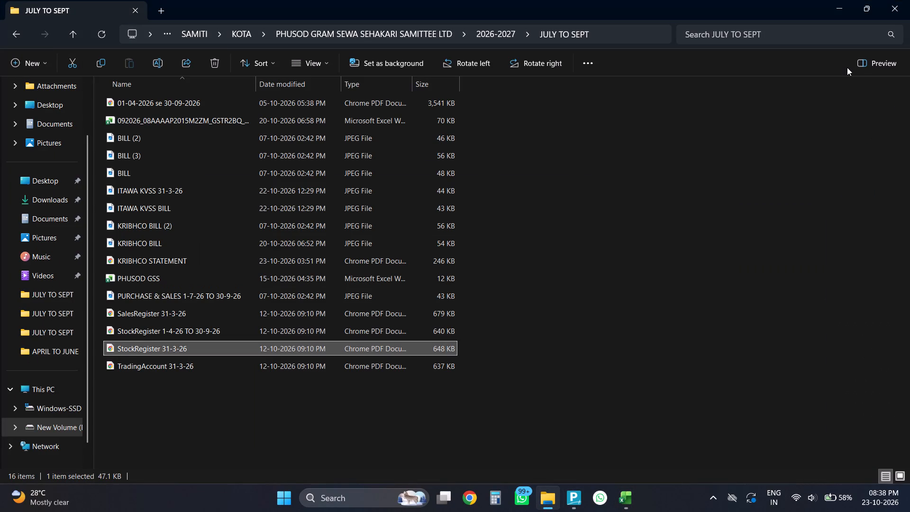
key(Up)
key(Up)
key(Up)
key(Up)
key(Up)
key(Down)
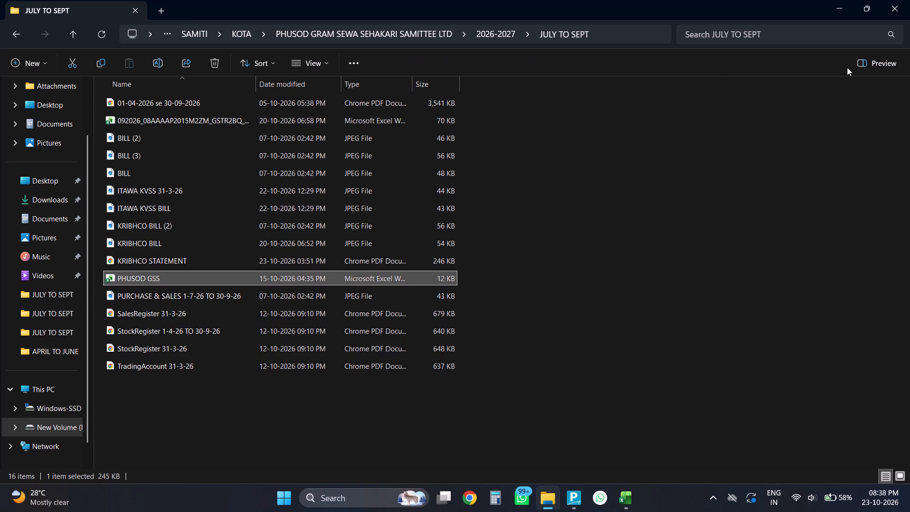
key(Return)
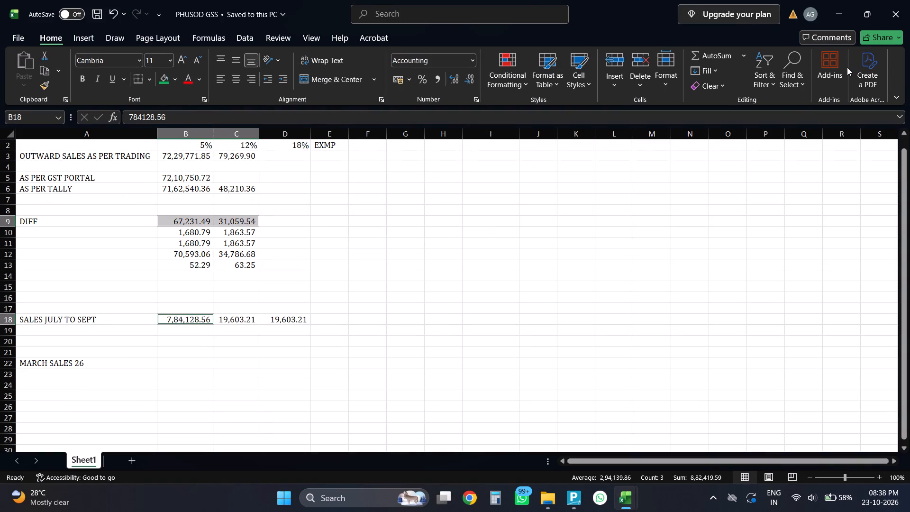
Enter 19603.21, the outward-supply tax from TallyPrime's GSTR-3B, in cell D10 beside the 5% and 12% difference tax amounts.
key(Up)
key(Up)
key(Up)
key(Up)
key(Up)
key(Up)
key(Up)
key(Right)
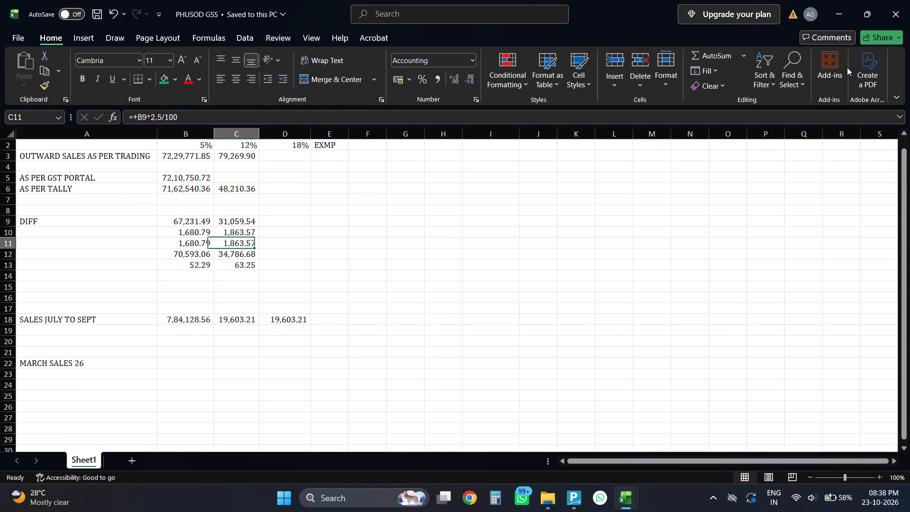
key(Right)
key(Up)
key(alt+Tab)
key(alt+Tab)
key(alt+Tab)
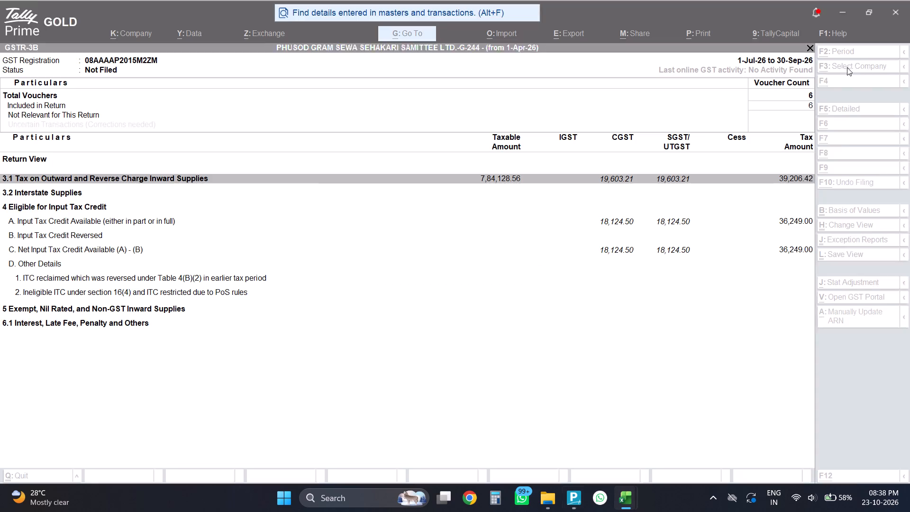
text(19600)
key(BackSpace)
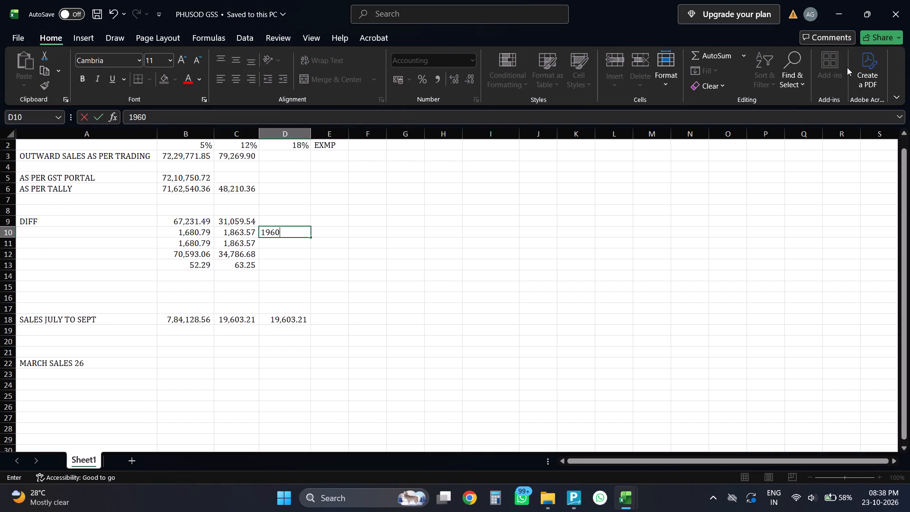
text(3.2)
key(Return)
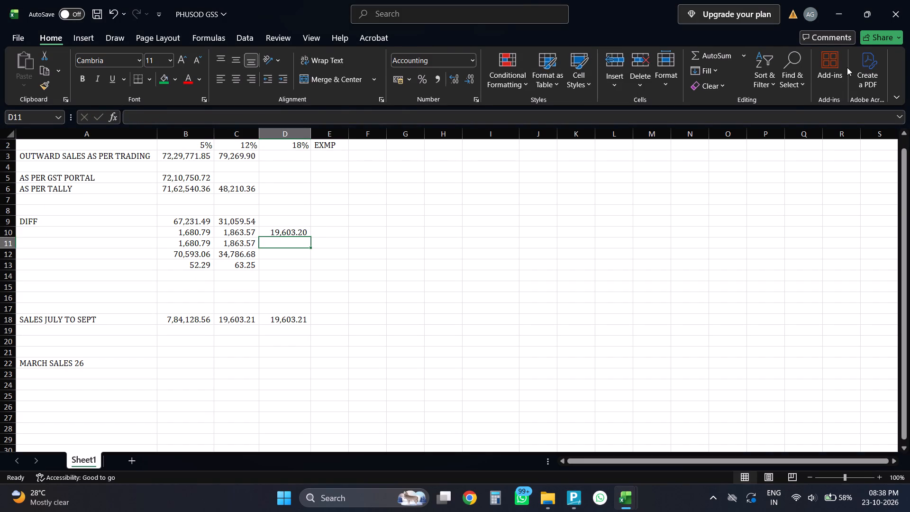
key(Up)
key(F2)
key(1)
key(Return)
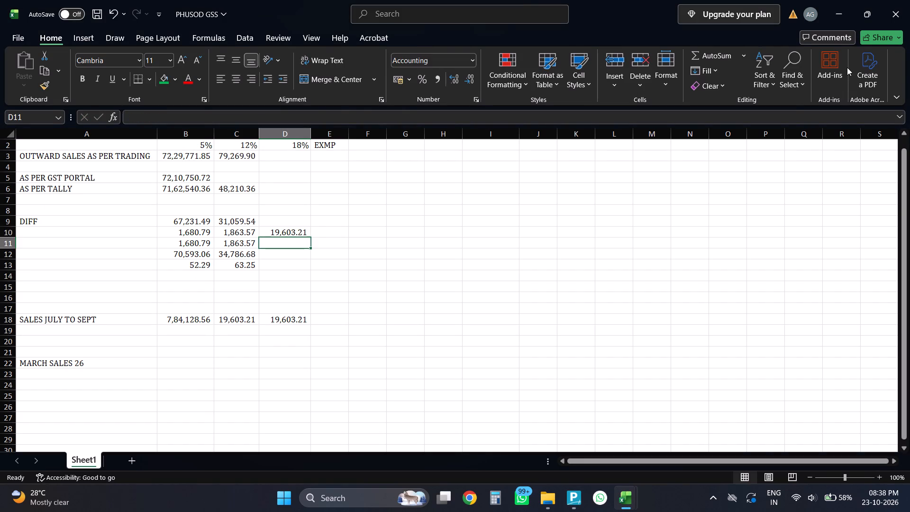
Select cells B10 to D10 together to total the difference tax amounts with the July–September sales tax.
key(Up)
key(shift+Left)
key(shift+Left)
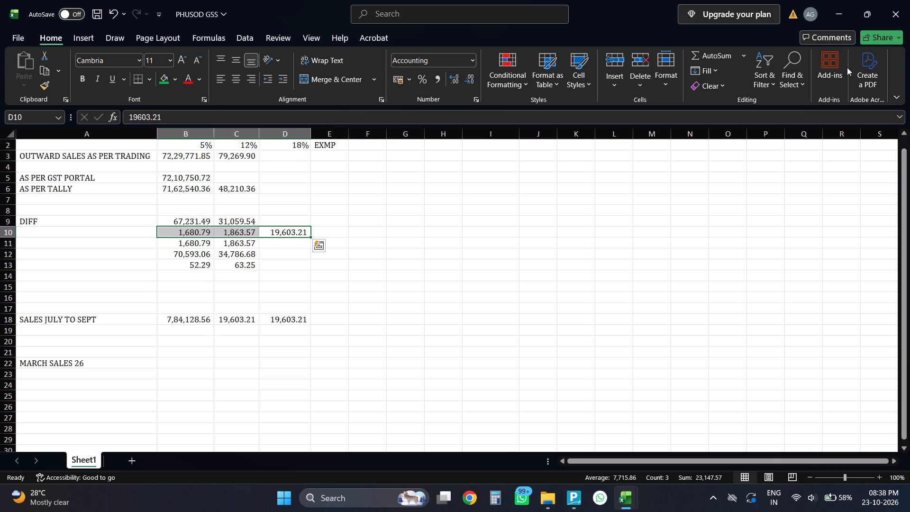
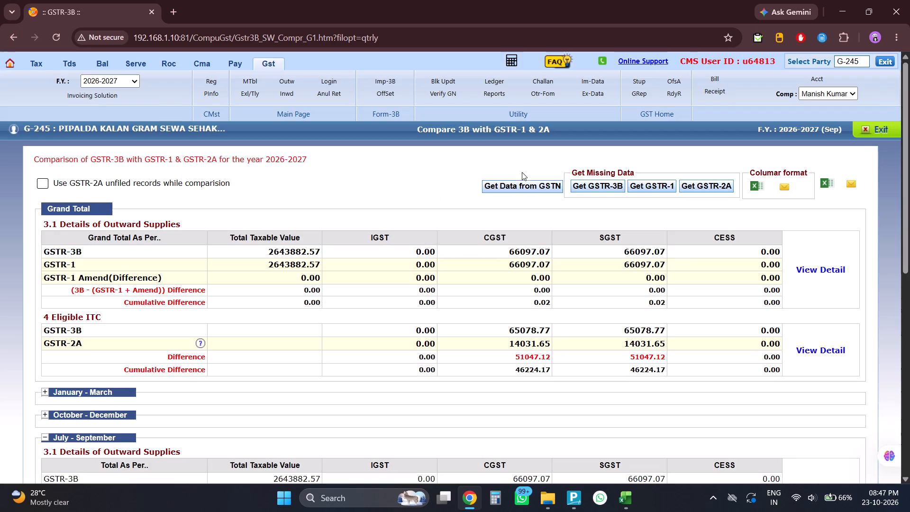
Request G-245's GSTR-3B, GSTR-1, GSTR-1A and GSTR-2A data from GSTN using the Without OTP method, completing the captcha.
click(522, 182)
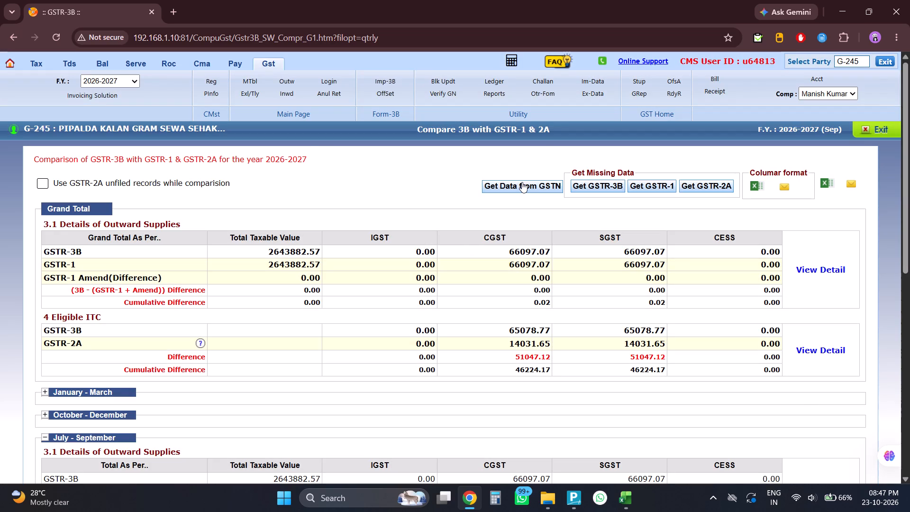
click(411, 203)
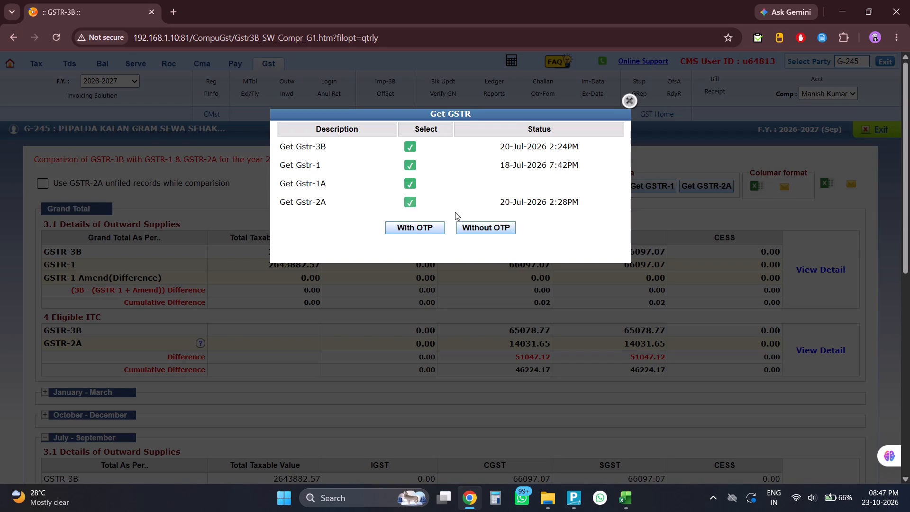
click(476, 225)
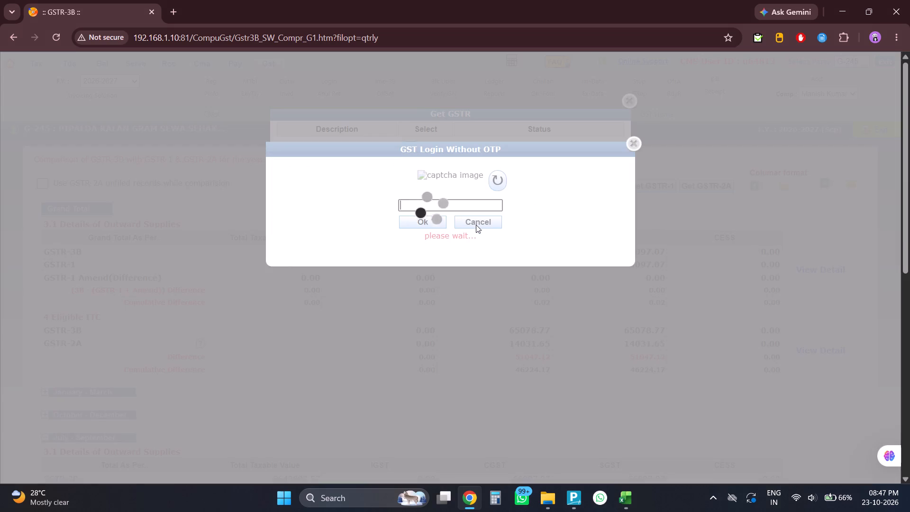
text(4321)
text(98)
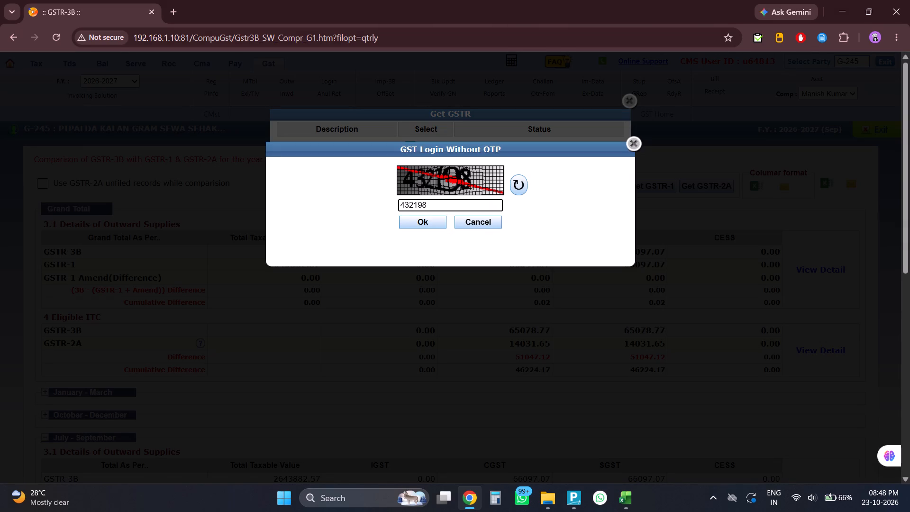
click(421, 219)
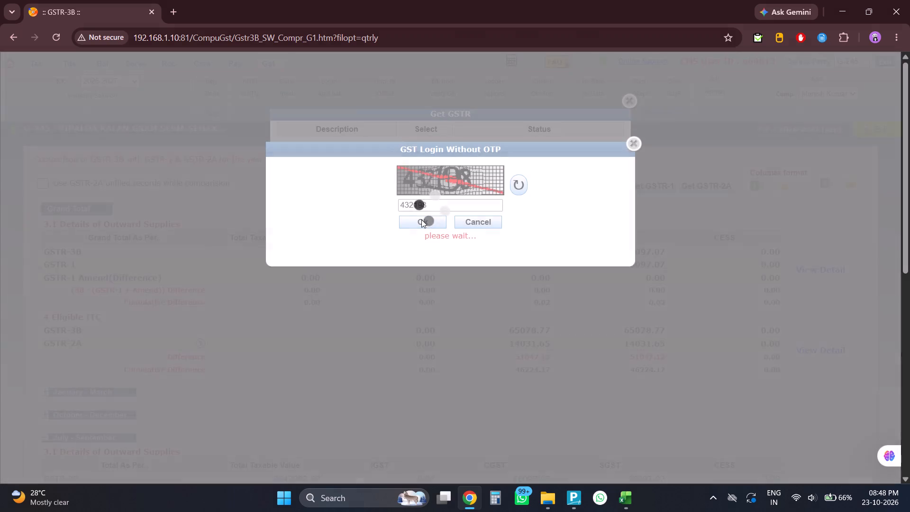
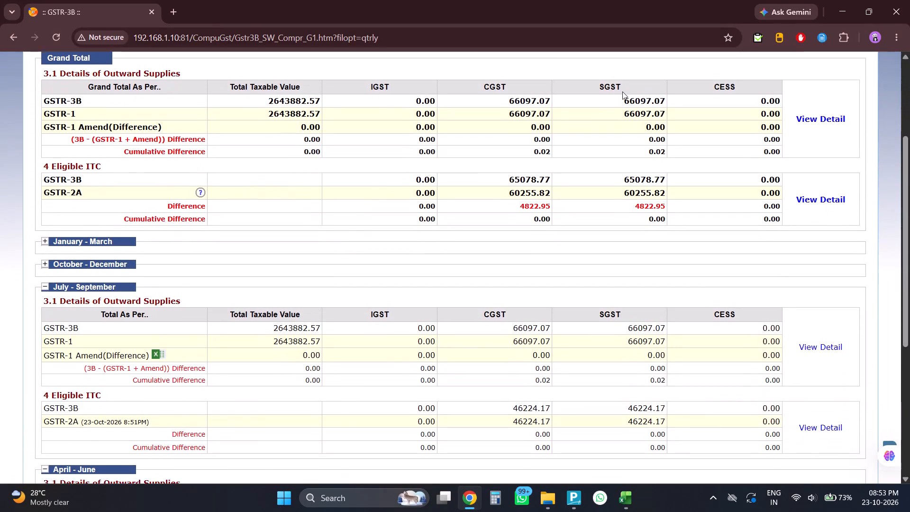
Open the GSTR-1 comparison in the outward supplies section for party G-245, September 2026-2027.
scroll(622, 91, down, 1)
scroll(622, 91, up, 2)
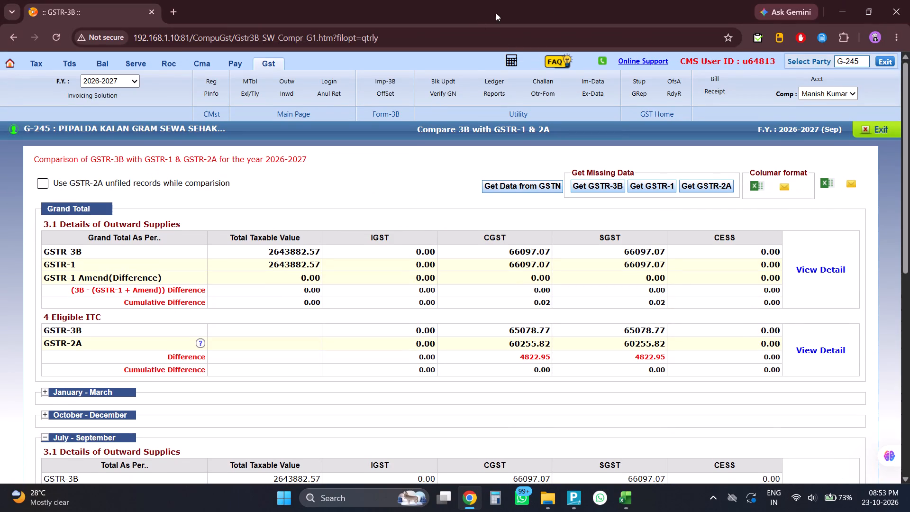
scroll(492, 101, up, 2)
click(288, 83)
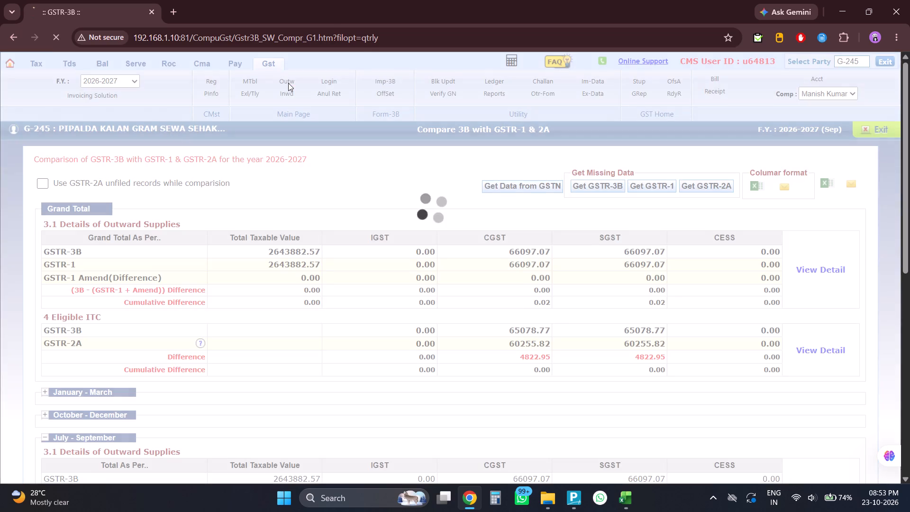
click(736, 248)
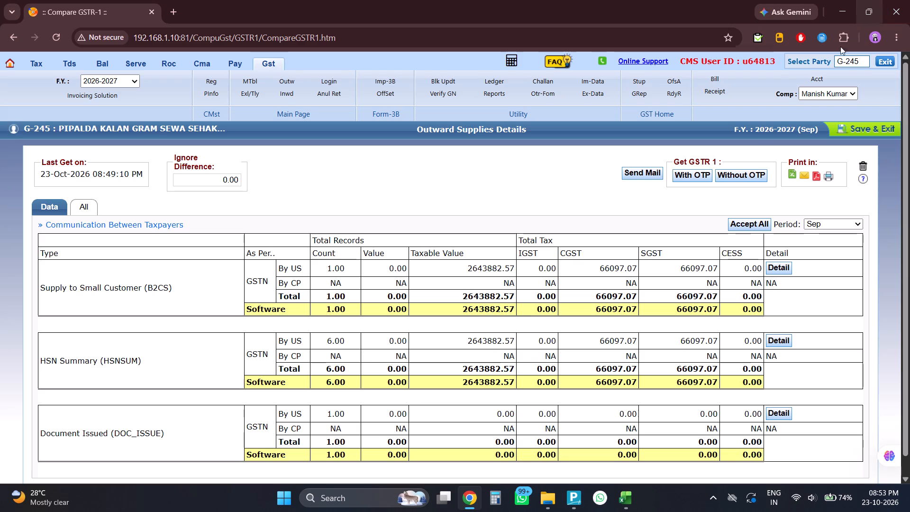
Get G-245's September GSTR-1 data from GSTN using the Without OTP method, completing the captcha.
click(760, 173)
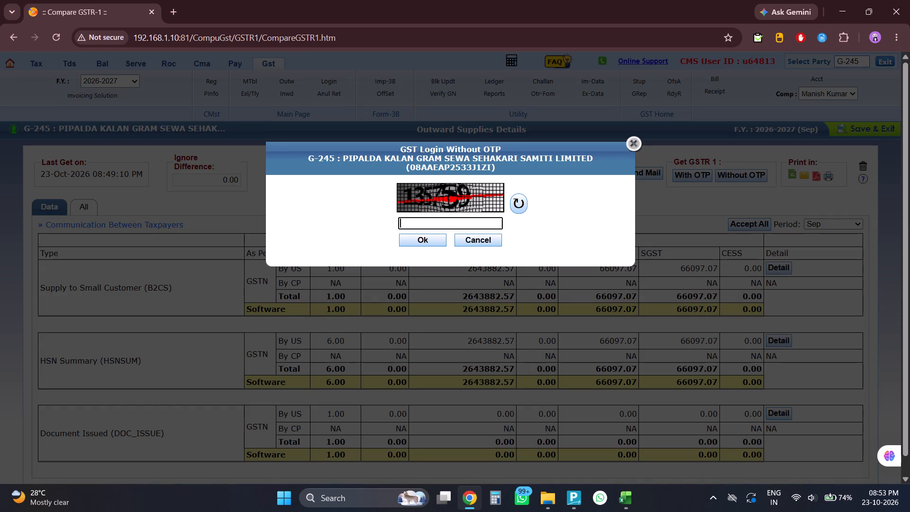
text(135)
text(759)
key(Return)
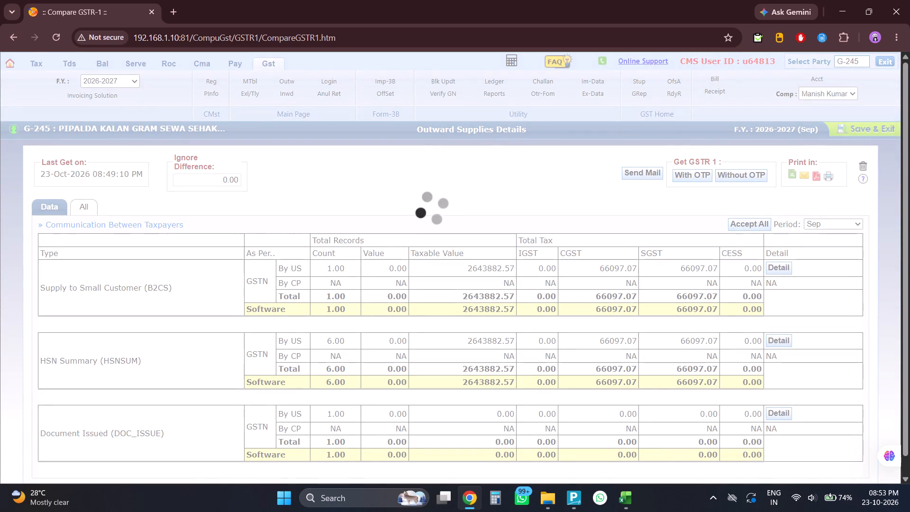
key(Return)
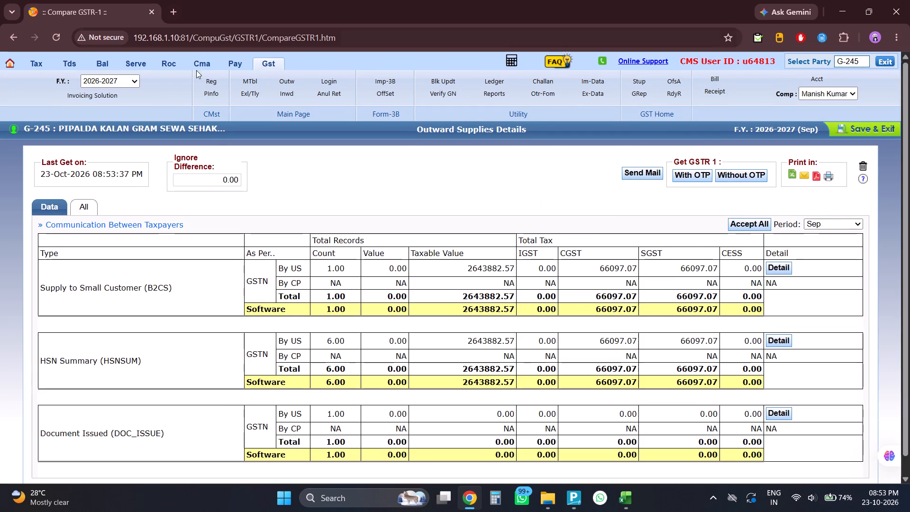
Open the party indicator beside G-245's name on the Outward Supplies Details page.
scroll(202, 92, down, 4)
scroll(438, 300, up, 2)
click(12, 131)
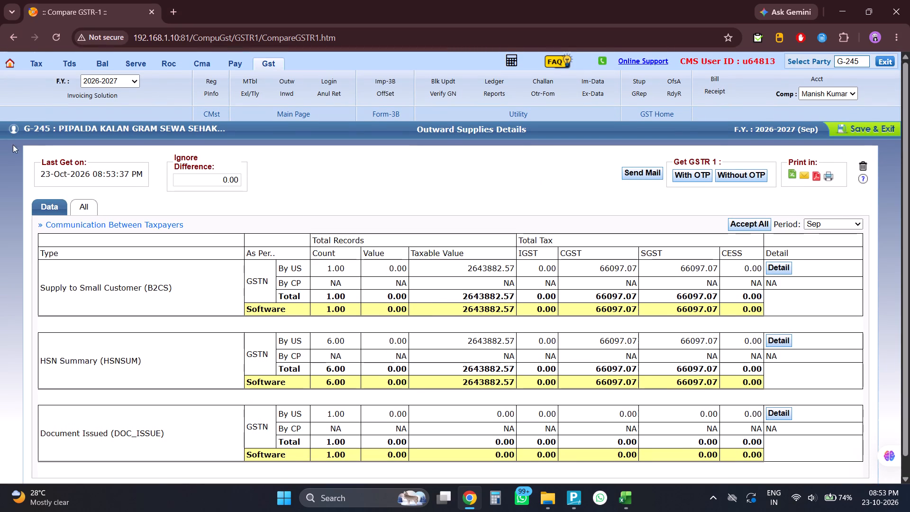
click(15, 130)
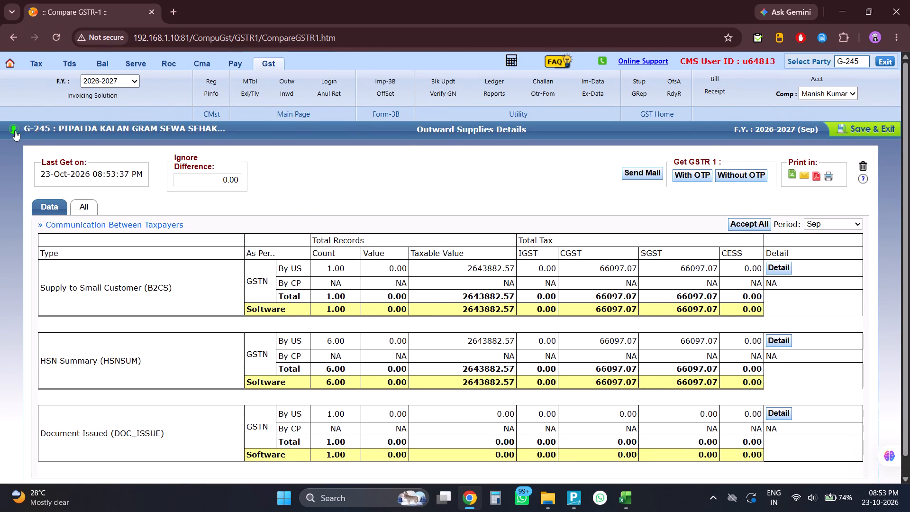
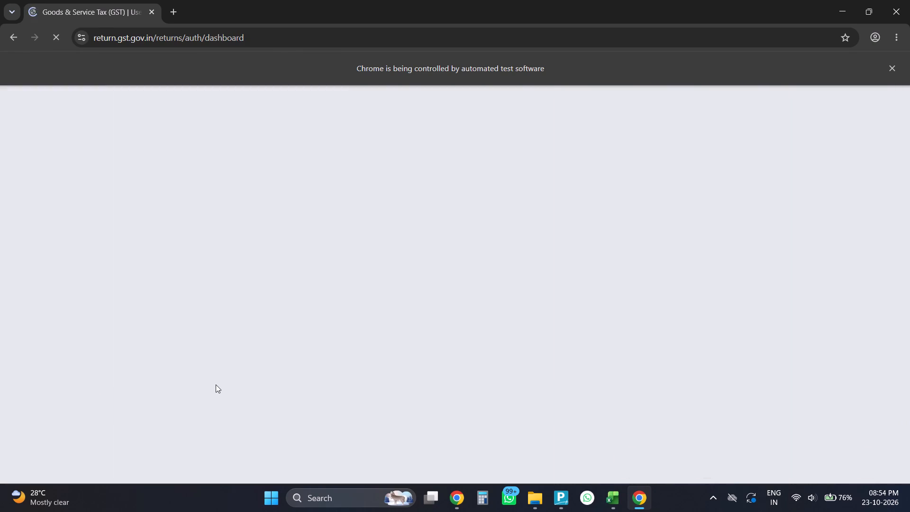
Search the GST portal's File Returns page for 2026-27, Quarter 2 (Jul - Sep), September.
scroll(216, 385, down, 5)
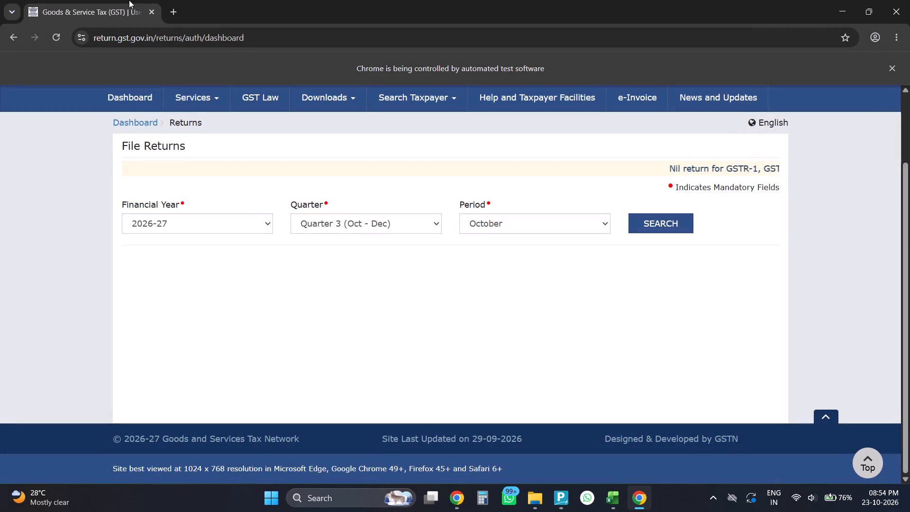
scroll(246, 112, down, 1)
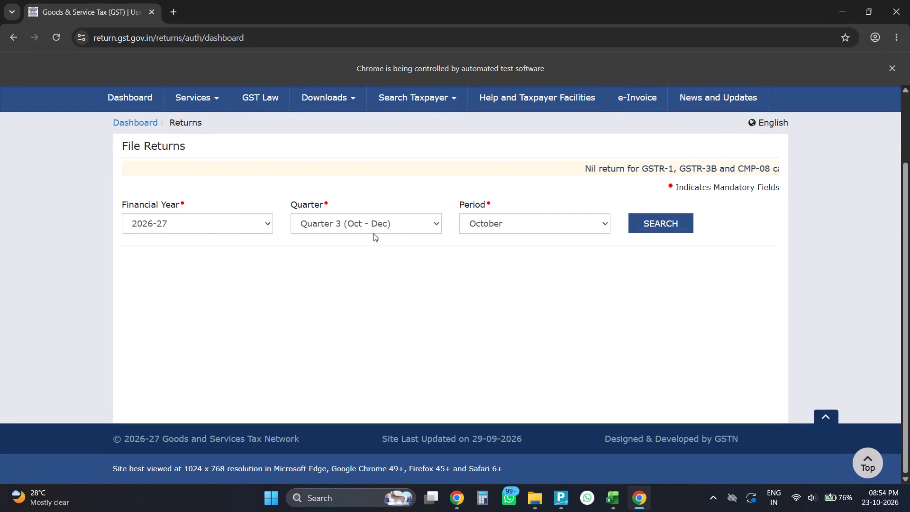
click(405, 219)
click(394, 258)
click(671, 228)
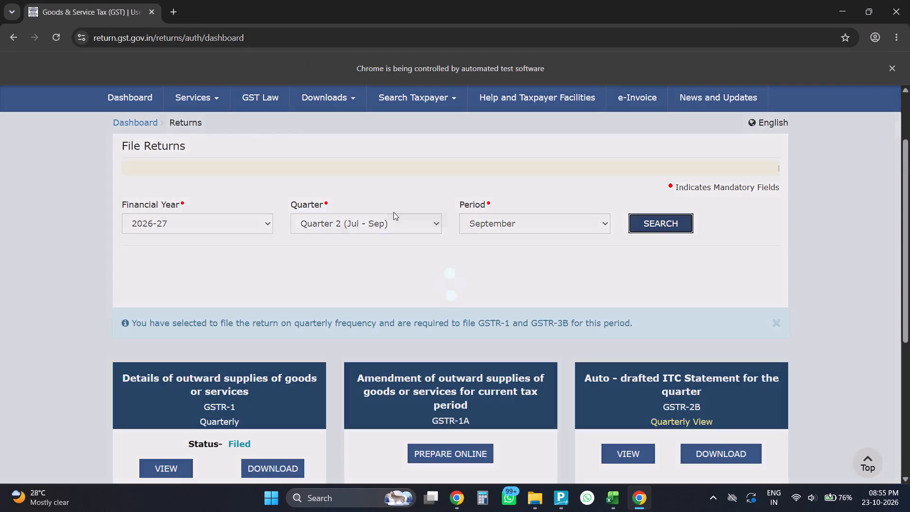
Open Pipalda Kalan's quarterly GSTR-3B for online preparation, viewing CompuGst's GSTR-1 comparison and TallyPrime's GSTR-3B while it loads.
scroll(393, 212, down, 4)
scroll(208, 268, down, 1)
click(228, 328)
drag(223, 319, 221, 313)
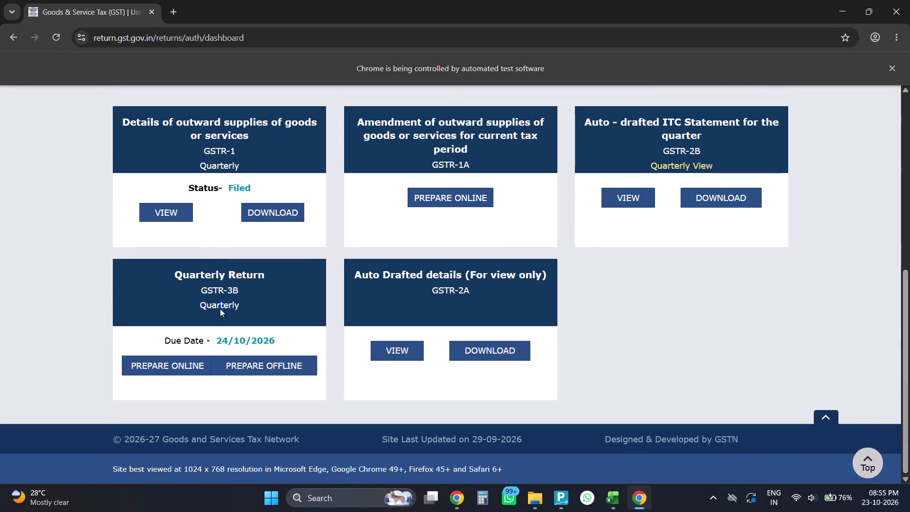
key(alt+Tab)
key(alt+Tab)
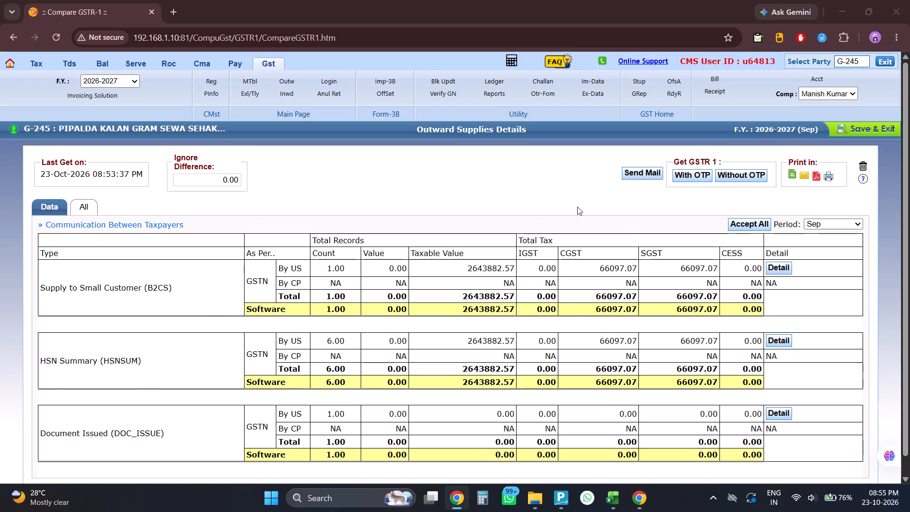
key(alt+Tab)
key(alt+Tab)
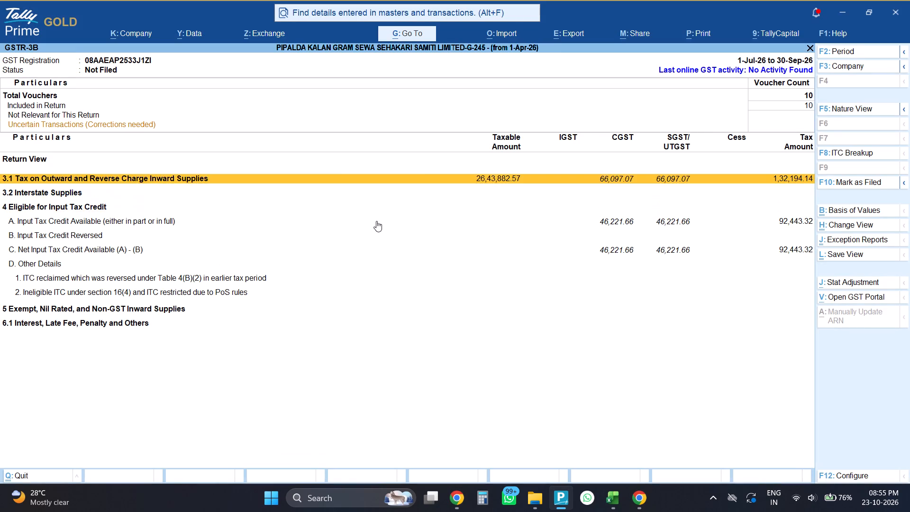
click(662, 371)
Confirm table 3.1 outward and reverse-charge supplies in GSTR-3BQ, acknowledging the IGST refund guidelines.
scroll(257, 274, down, 6)
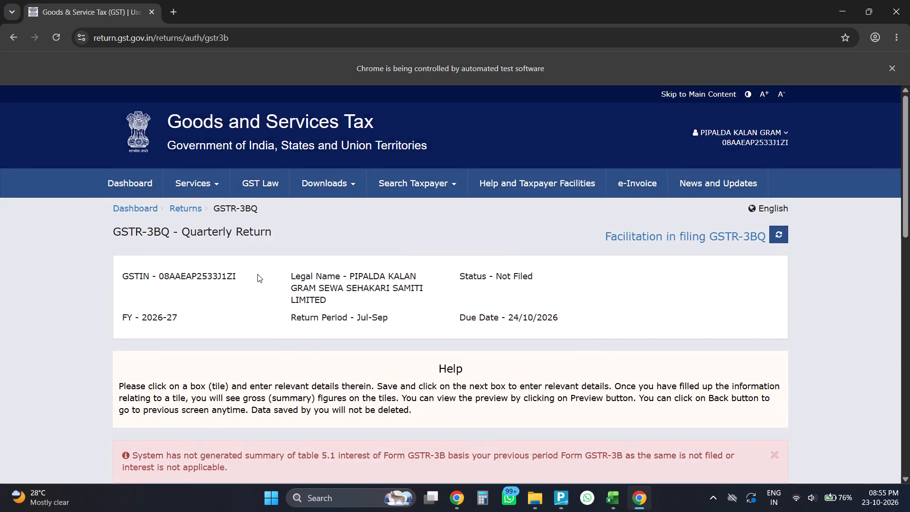
scroll(257, 274, down, 4)
click(252, 288)
scroll(310, 333, down, 3)
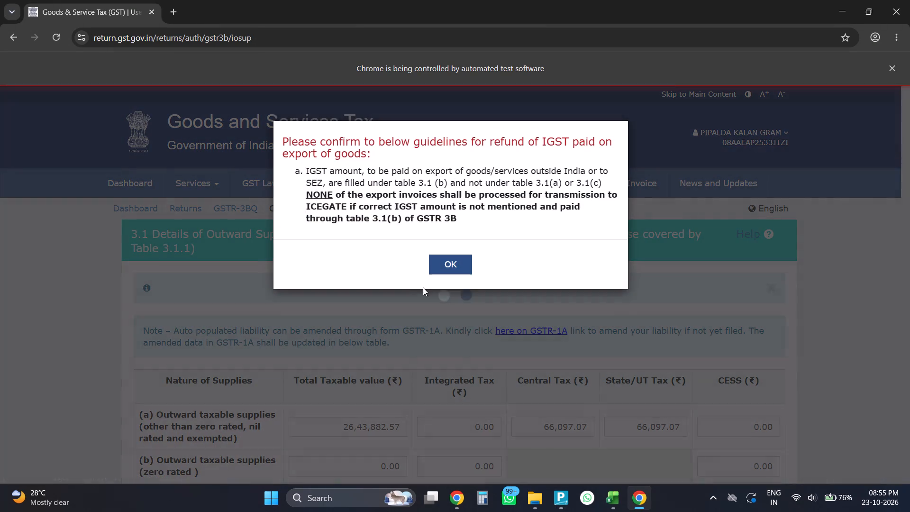
click(449, 274)
scroll(447, 270, down, 4)
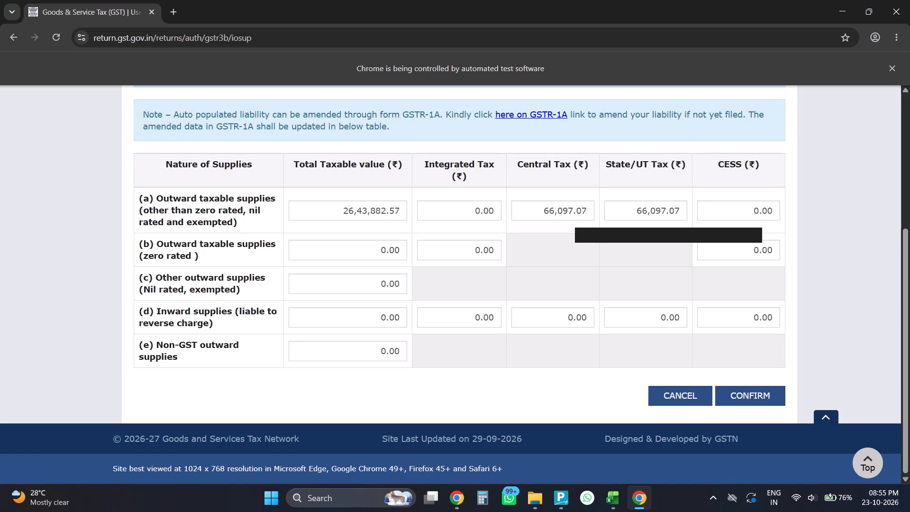
click(743, 384)
double_click(743, 385)
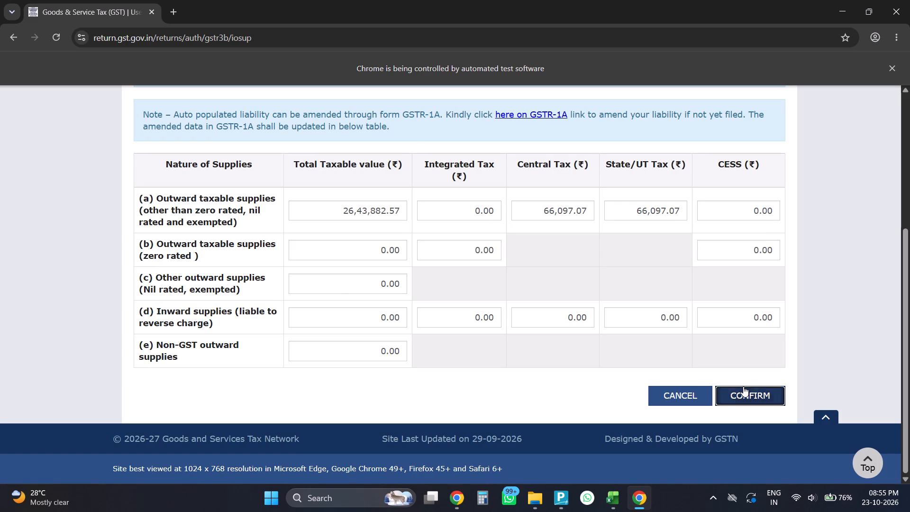
Go to the end of the GSTR-3BQ page and switch to TallyPrime's July–September GSTR-3B to check the figures.
scroll(512, 303, down, 4)
scroll(373, 221, down, 6)
key(alt+Tab)
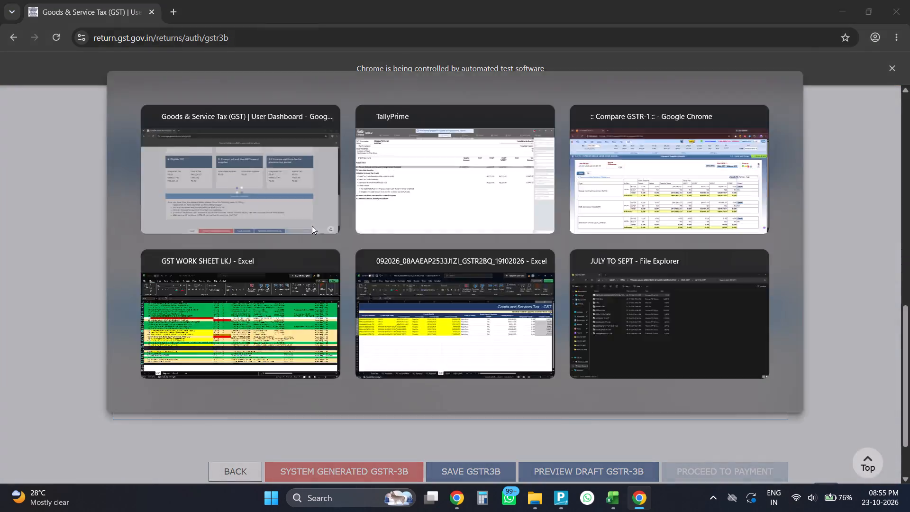
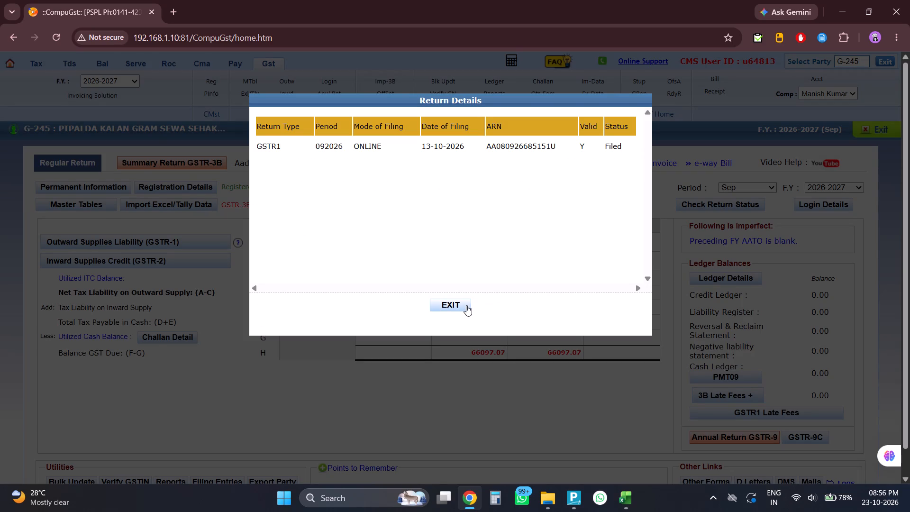
Close Pipalda Kalan's return details in CompuGst and launch the GST portal for this society, dismissing the home page pop-up.
click(463, 306)
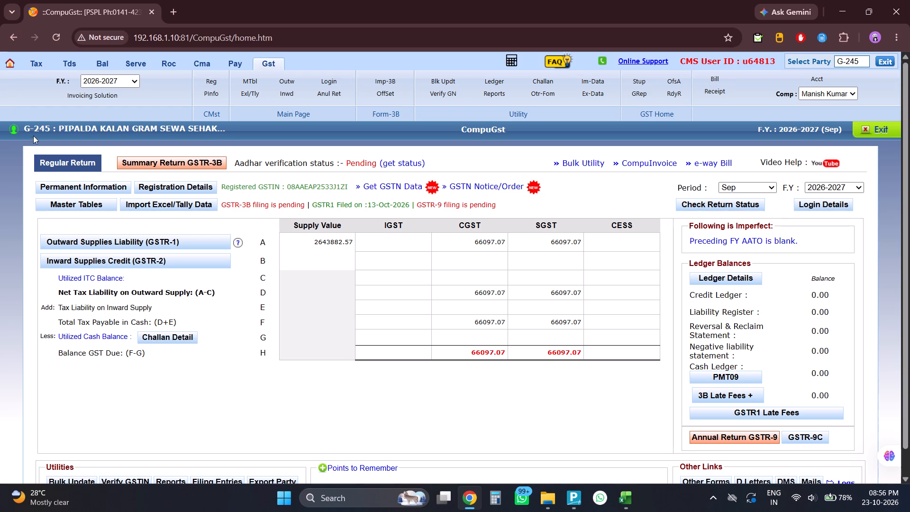
click(15, 133)
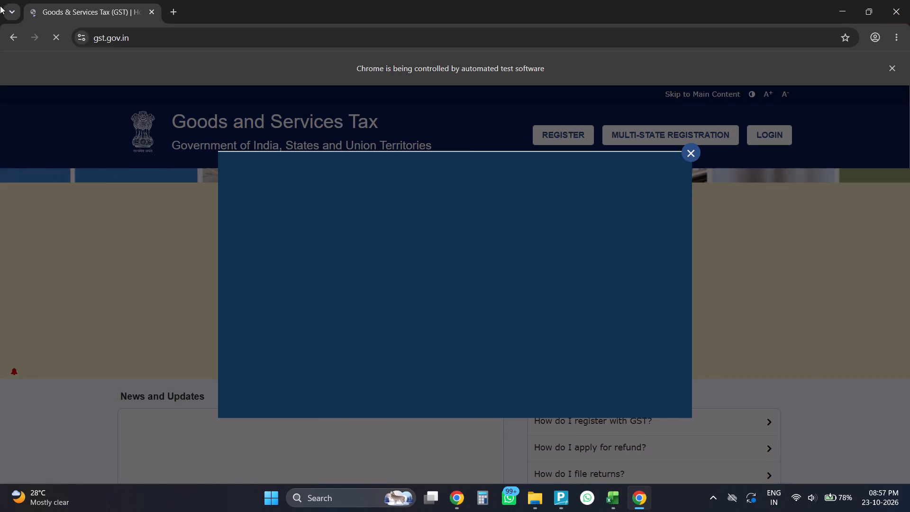
click(692, 155)
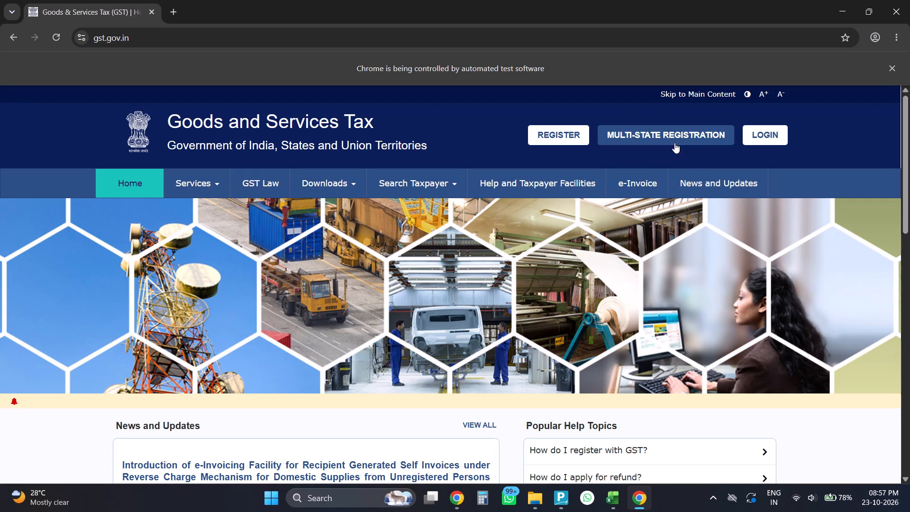
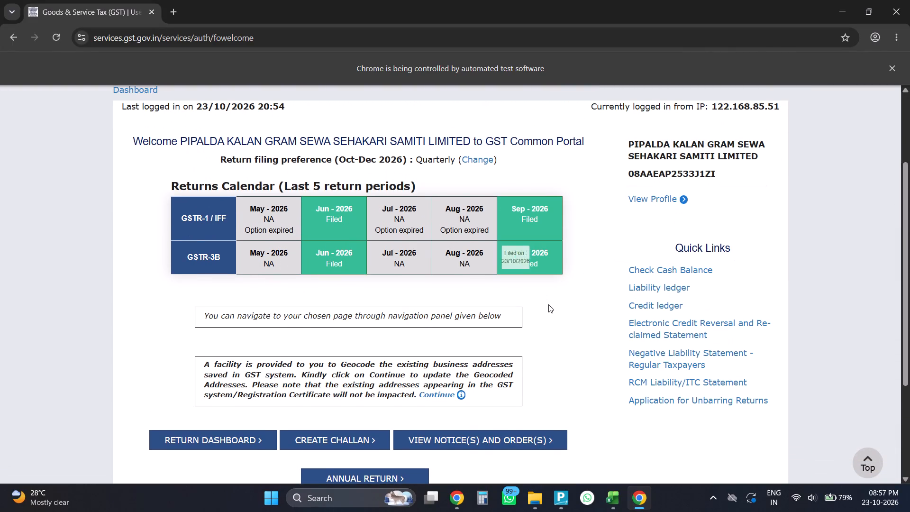
Close the GST portal window and exit Pipalda Kalan's return in CompuGst, going back to the party selection.
click(909, 0)
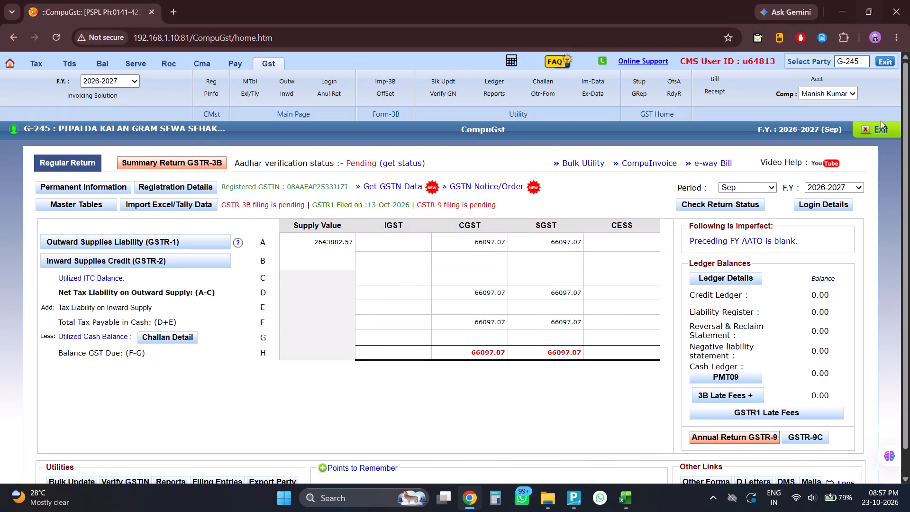
click(883, 61)
In the GST WORK SHEET LKJ workbook, fill Pipalda Kalan's row (G-245) with green.
key(alt+Tab)
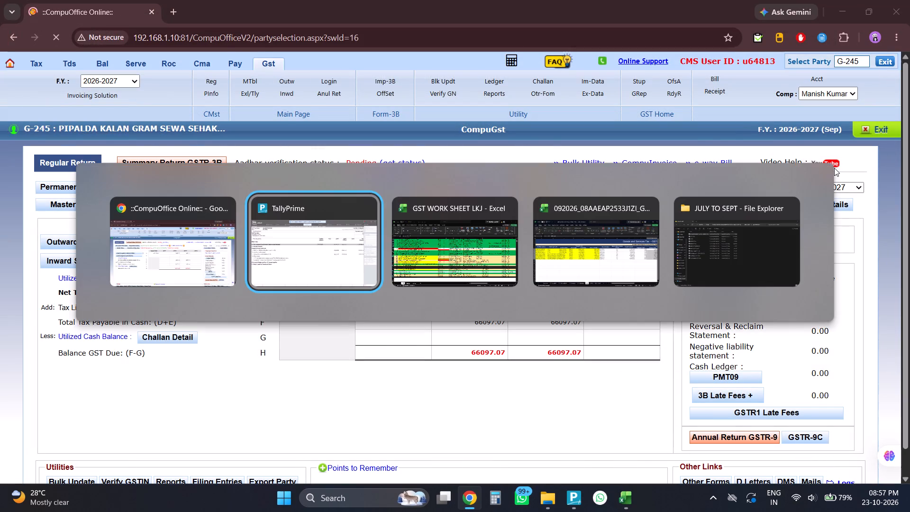
key(alt+Tab)
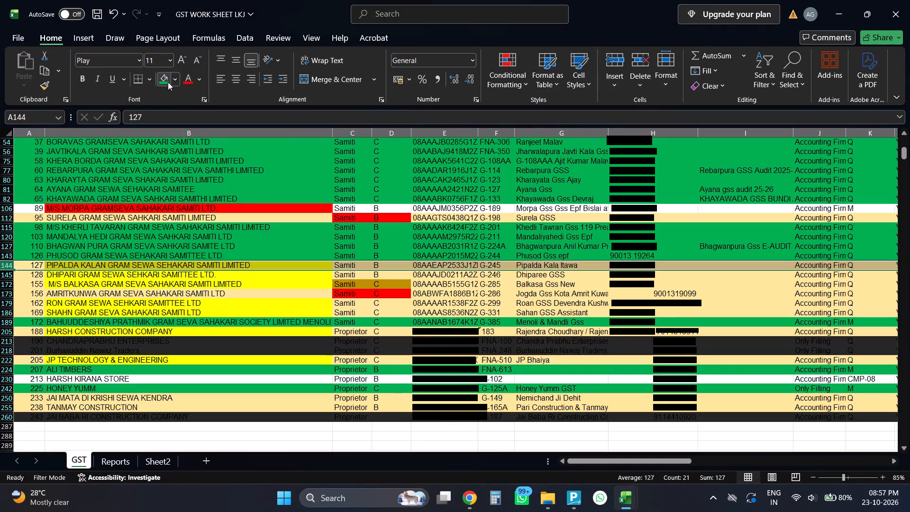
click(168, 82)
scroll(228, 316, down, 1)
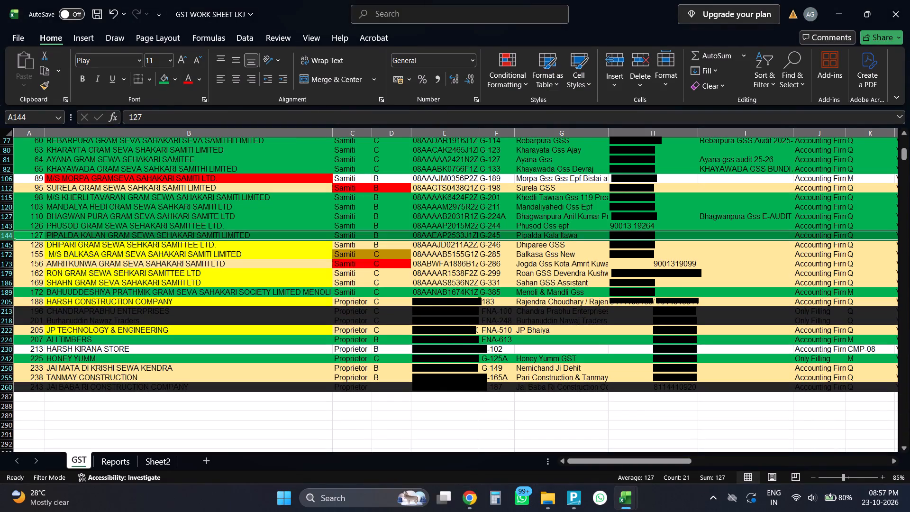
scroll(197, 324, up, 5)
scroll(196, 324, down, 3)
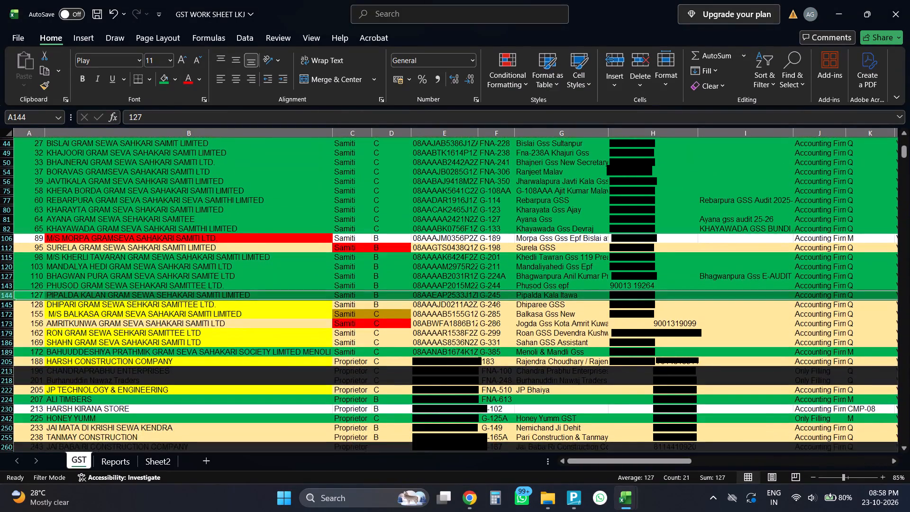
Select the Shahn Gram Seva Sahakari Samiti row in the worksheet and open party G-331 in CompuOffice's GST module.
click(3, 342)
key(alt+Tab)
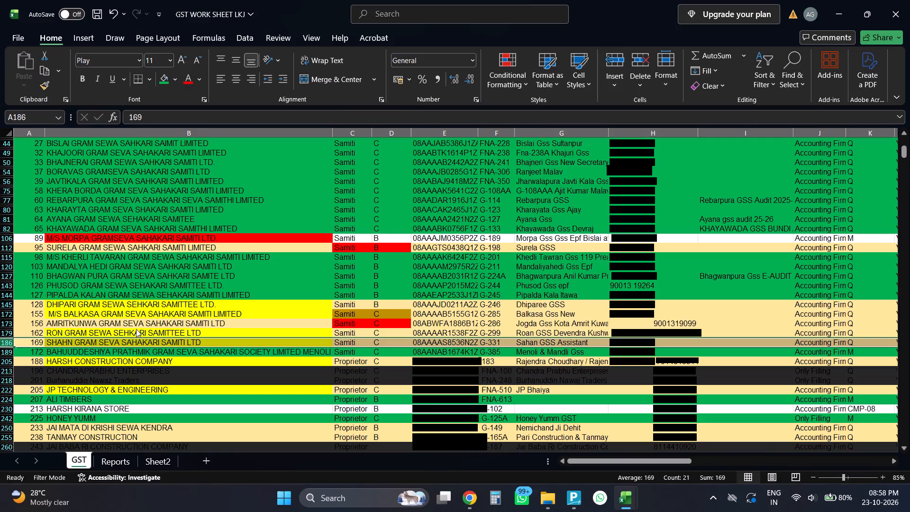
key(alt+Tab)
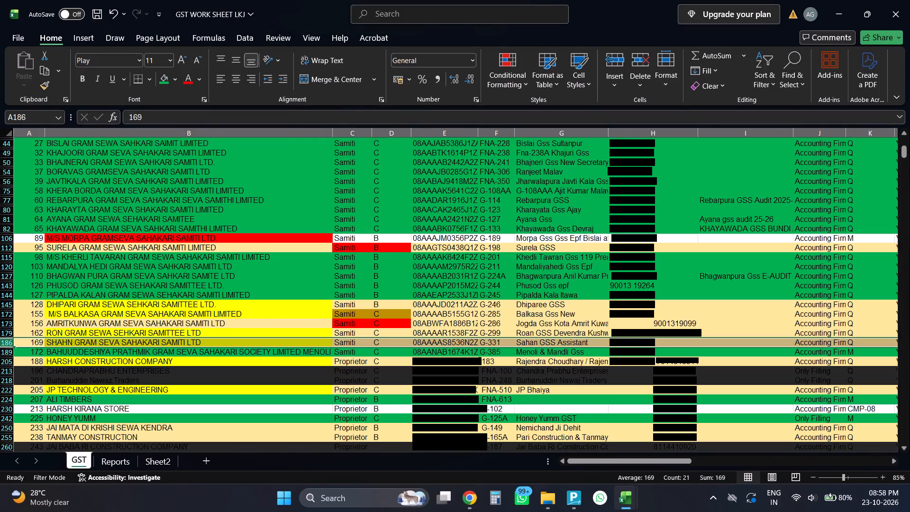
key(alt+Tab)
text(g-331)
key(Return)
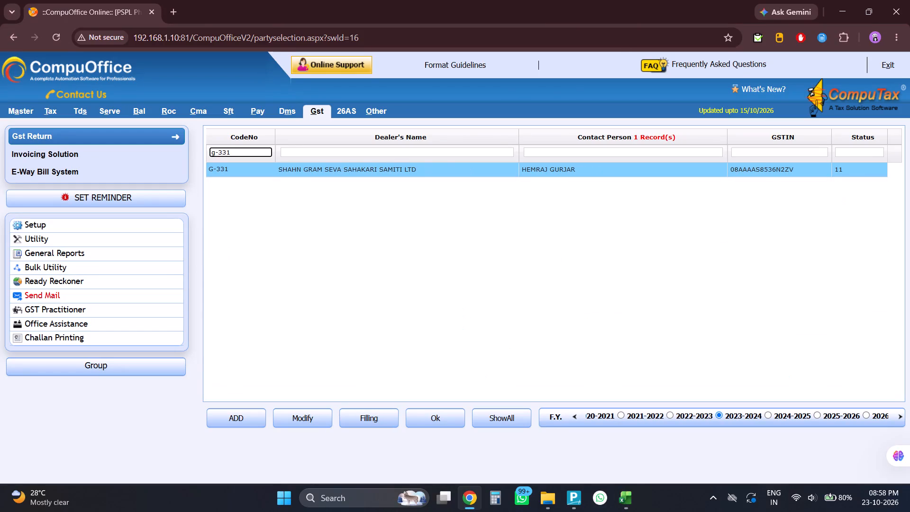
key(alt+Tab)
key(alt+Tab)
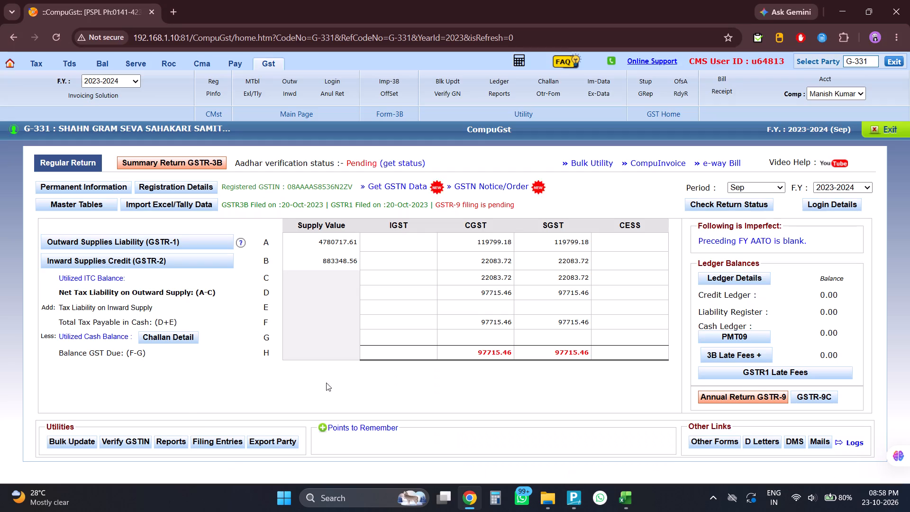
Set the financial year to 2026-2027 for September and open Shahn's GSTR-3B summary return.
click(850, 185)
click(832, 215)
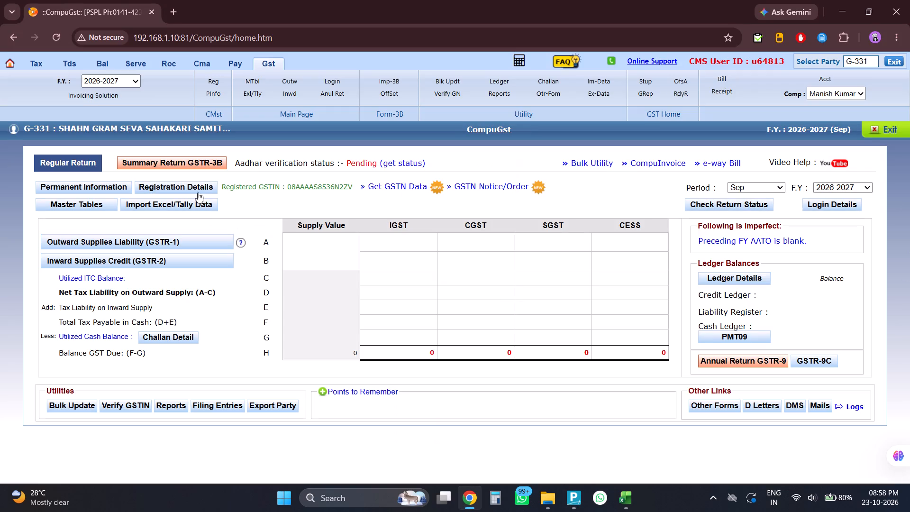
click(187, 163)
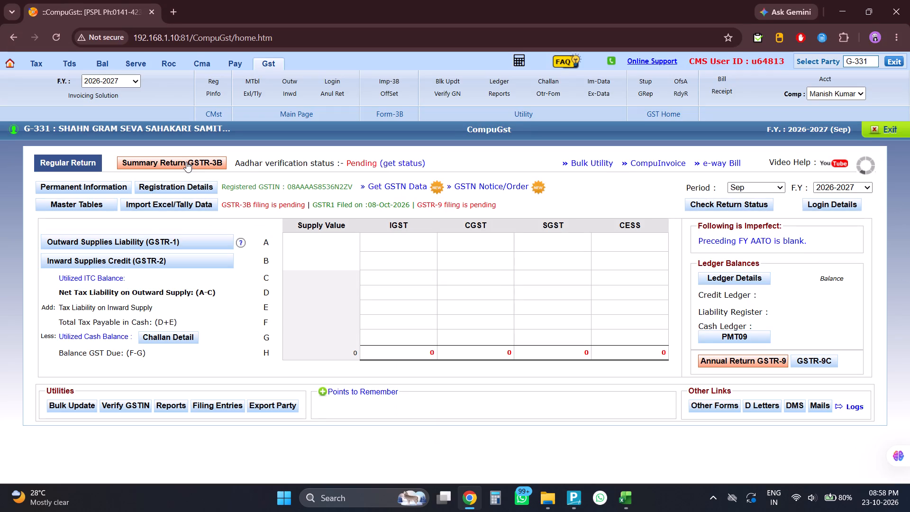
click(186, 162)
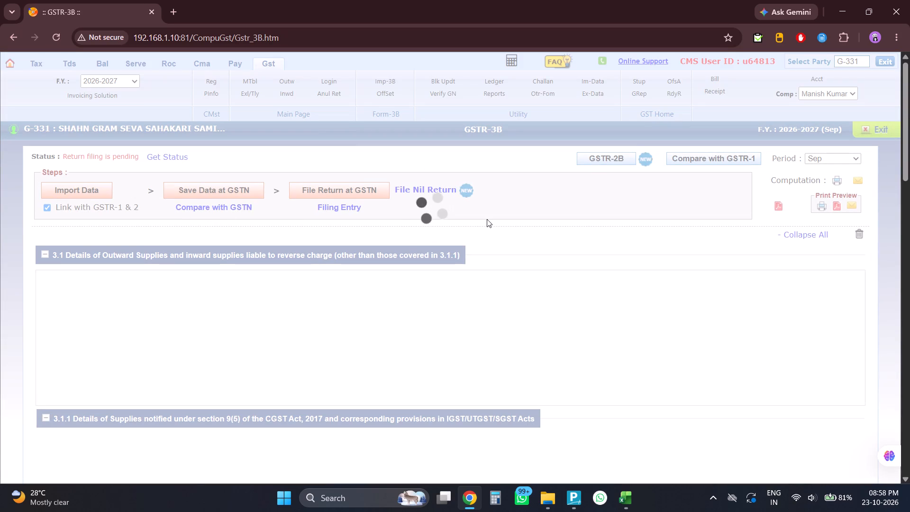
Switch to Excel, close Pipalda Kalan's September 2026 GSTR-2B workbook and return to CompuGst.
key(alt+Tab)
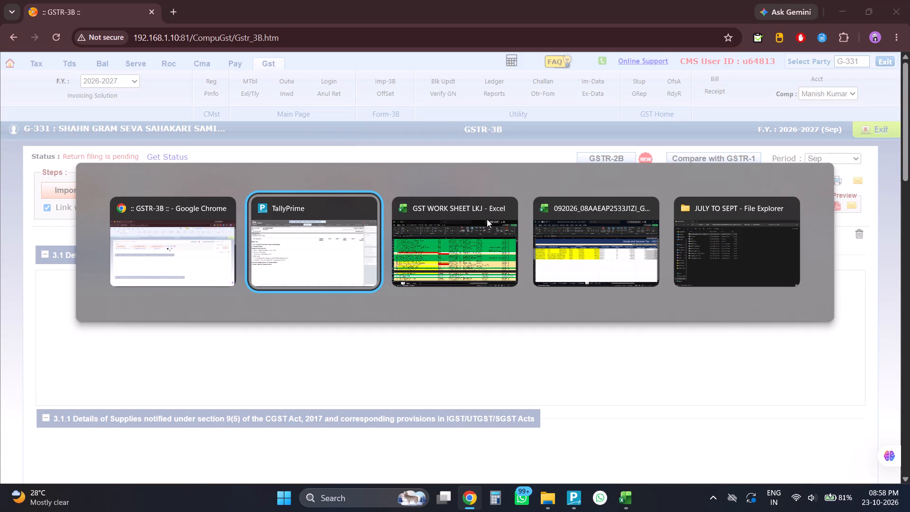
key(alt+Tab)
key(alt+Tab)
click(909, 0)
key(alt+Tab)
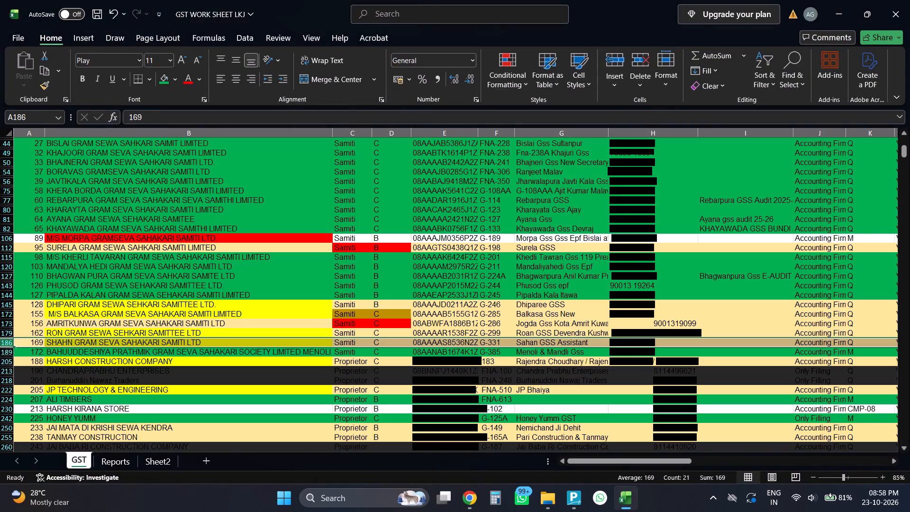
In File Explorer, browse SAMITI > BUNDI > Shahn's 2026-2027 folder and check its APRIL TO JUNE and JULY TO SEPT subfolders.
key(alt+Tab)
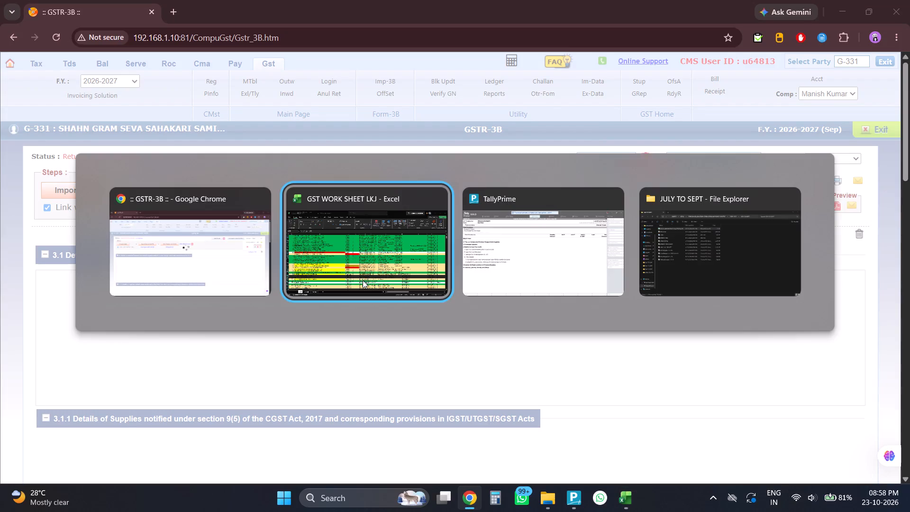
key(alt+Tab)
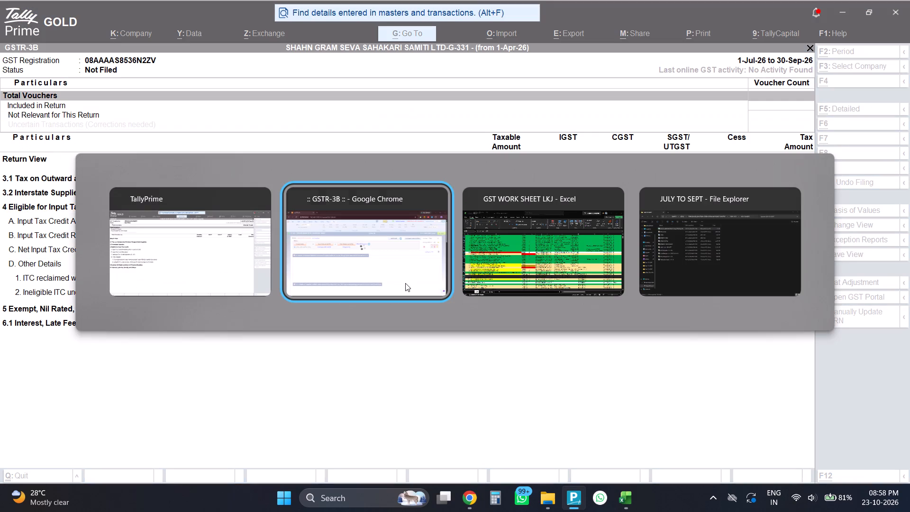
key(Tab)
key(Tab)
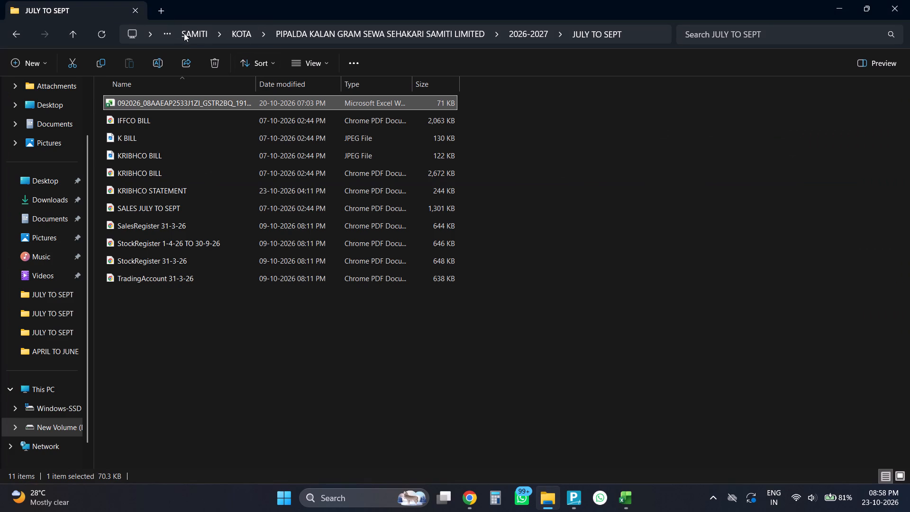
click(195, 28)
double_click(161, 103)
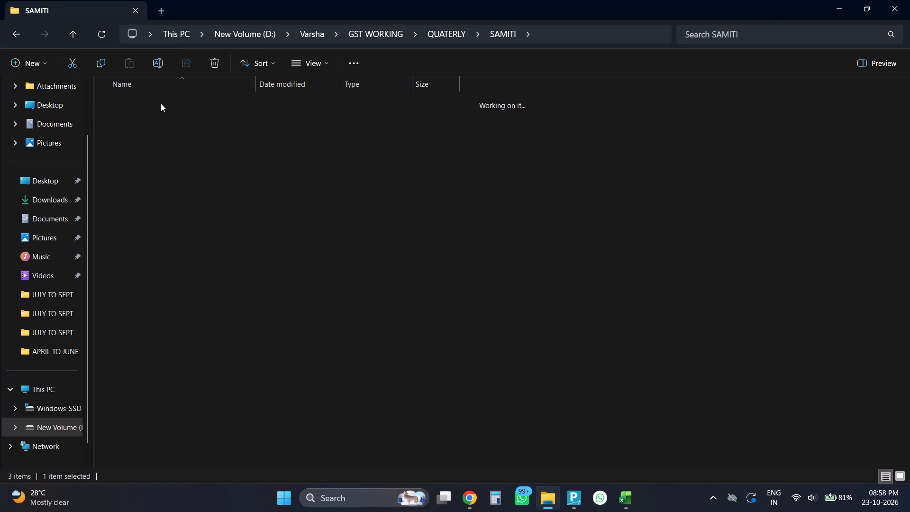
double_click(130, 224)
double_click(147, 140)
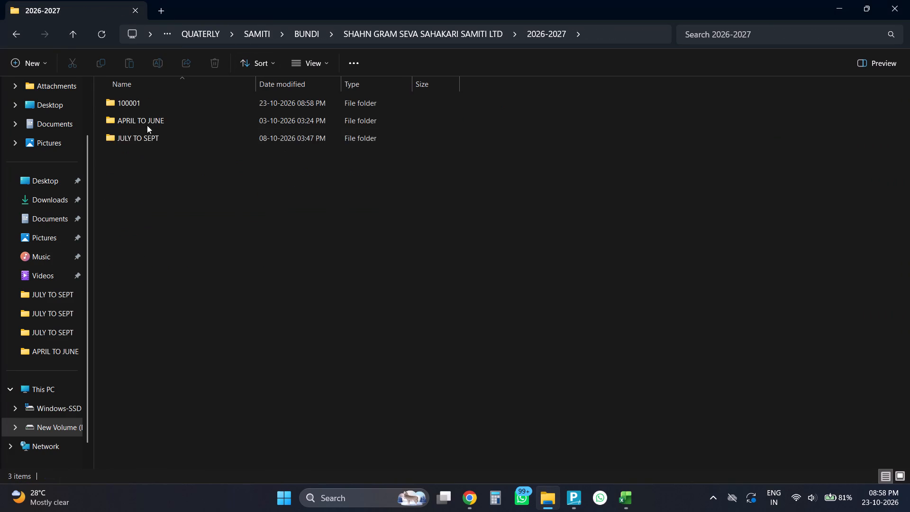
double_click(148, 119)
click(73, 34)
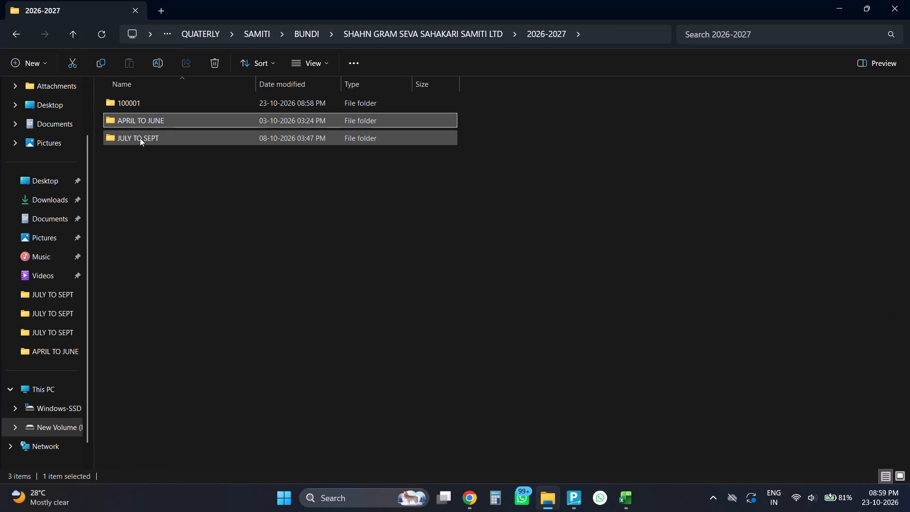
double_click(140, 138)
click(75, 36)
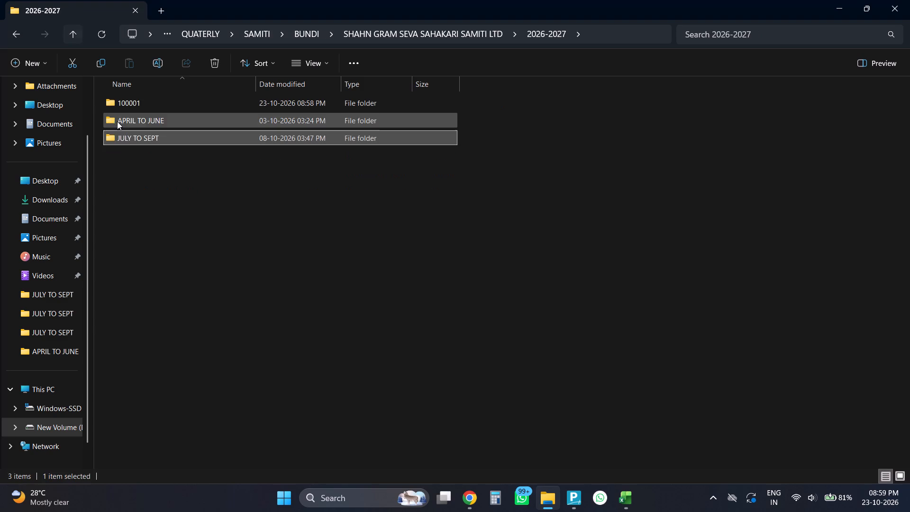
Return to CompuGst and look through the tables of Shahn's September GSTR-3B.
key(alt+Tab)
key(alt+Tab)
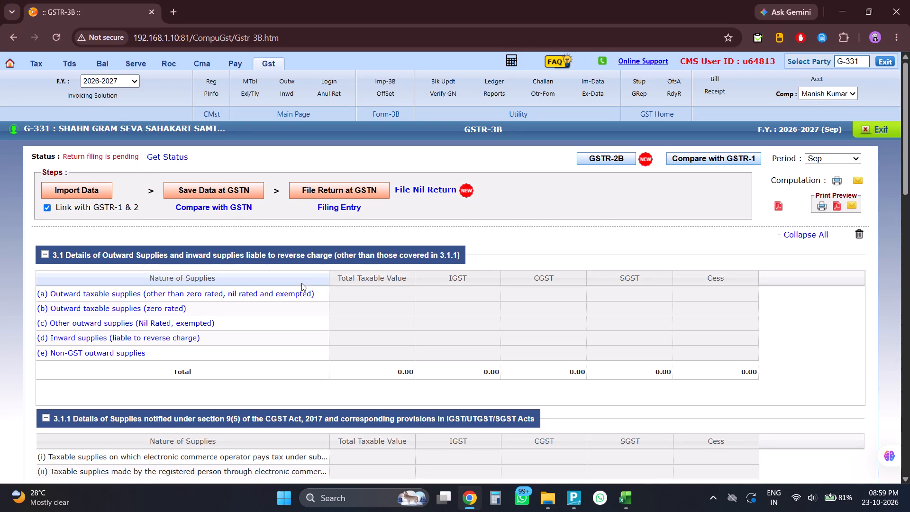
scroll(301, 283, down, 13)
scroll(305, 284, down, 8)
scroll(305, 284, up, 14)
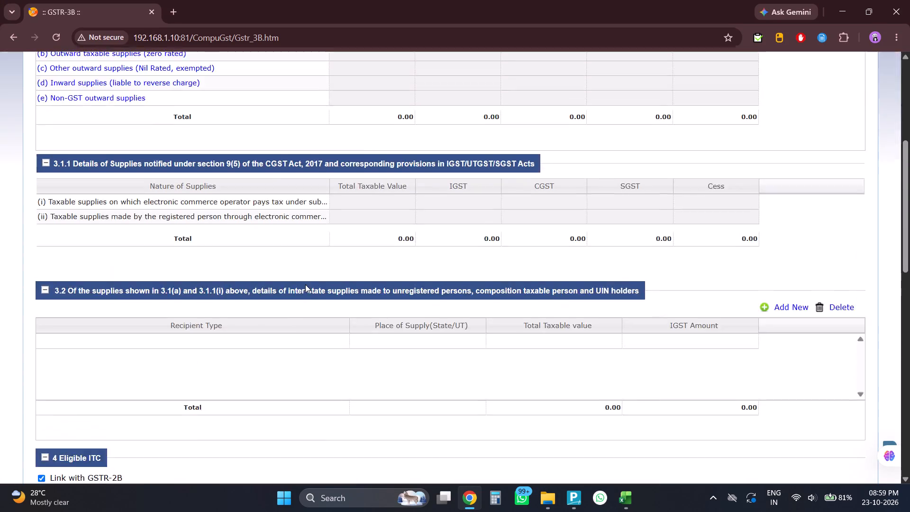
scroll(305, 284, up, 8)
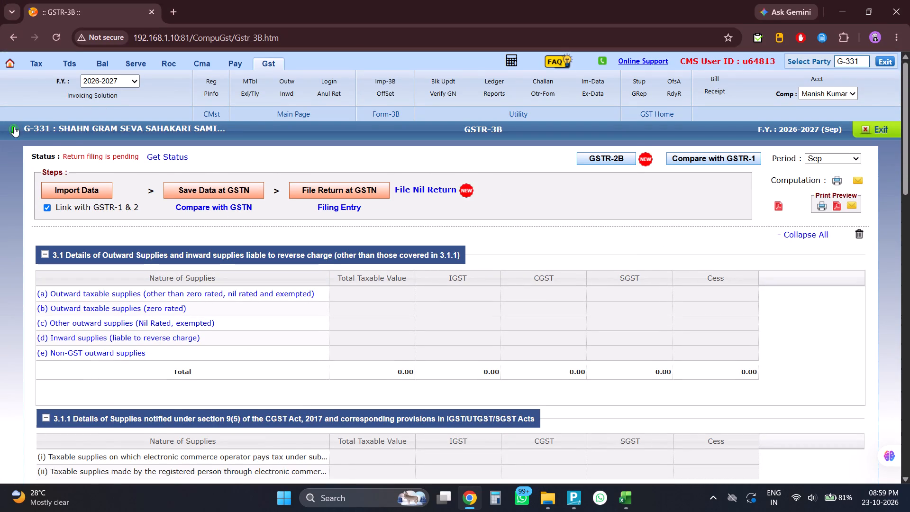
Proceed to filing Shahn's GSTR-3B at GSTN and examine the credit and cash utilization tables on the Offset Liability page.
click(328, 189)
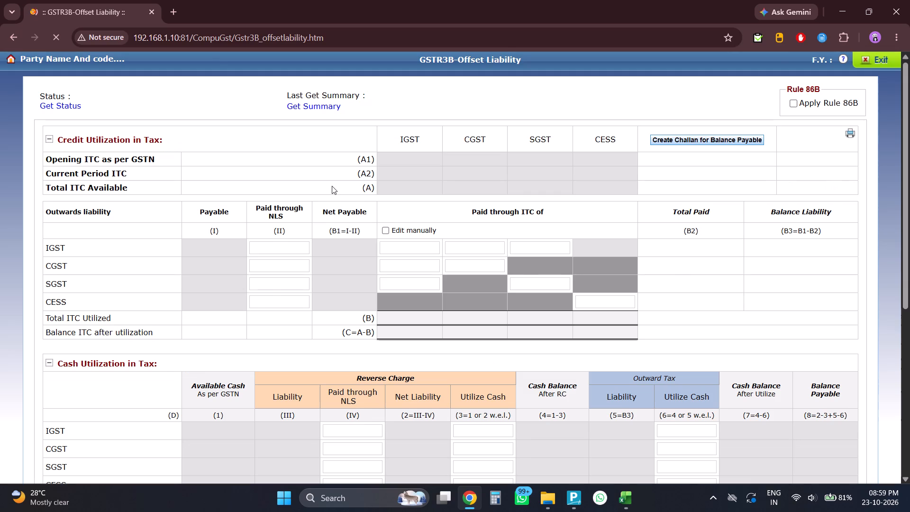
scroll(622, 350, down, 13)
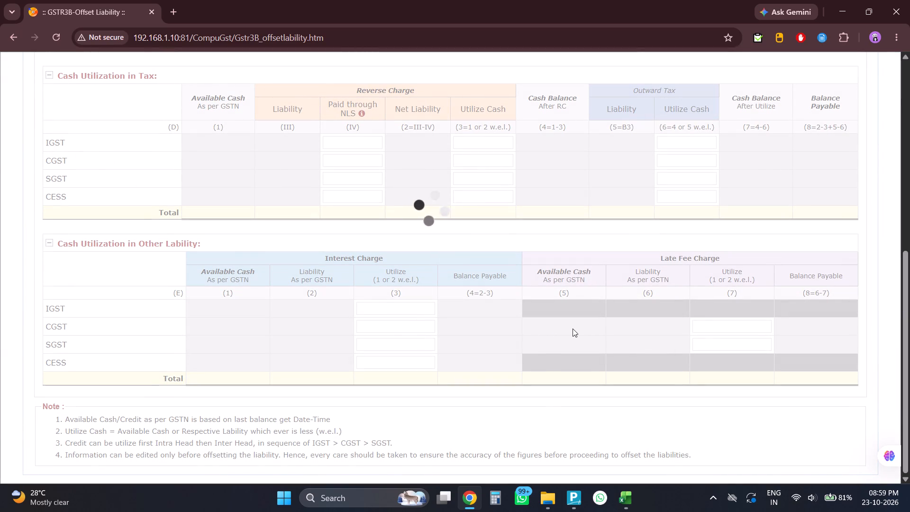
scroll(570, 357, down, 5)
scroll(570, 357, up, 2)
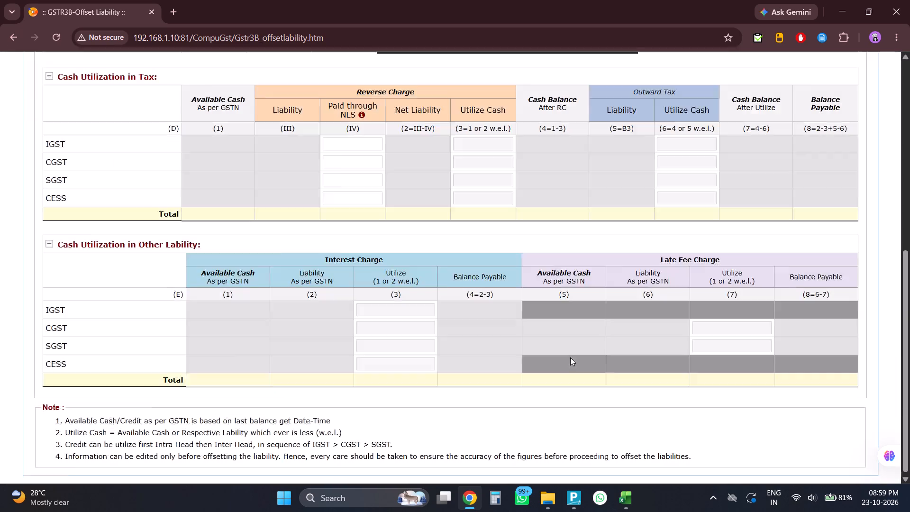
scroll(570, 357, up, 9)
Launch the GST portal for Shahn from CompuGst and dismiss the home page pop-up.
click(846, 182)
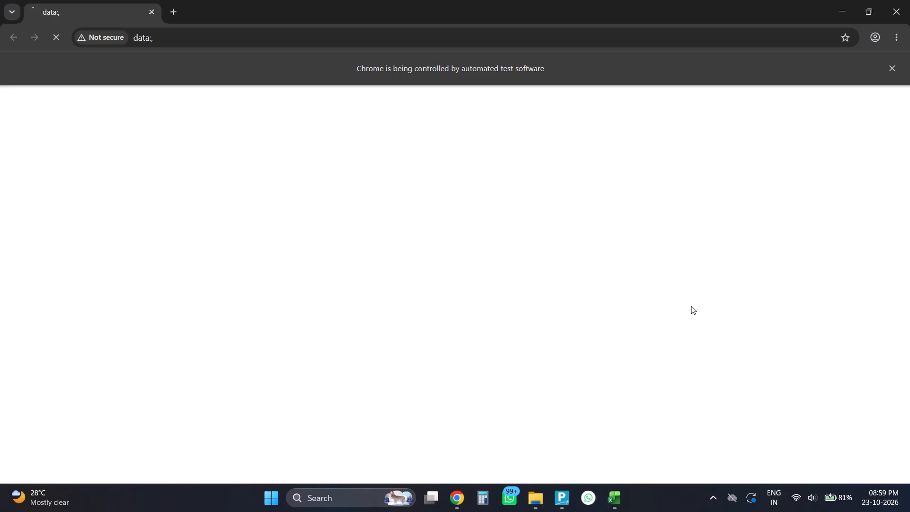
click(688, 154)
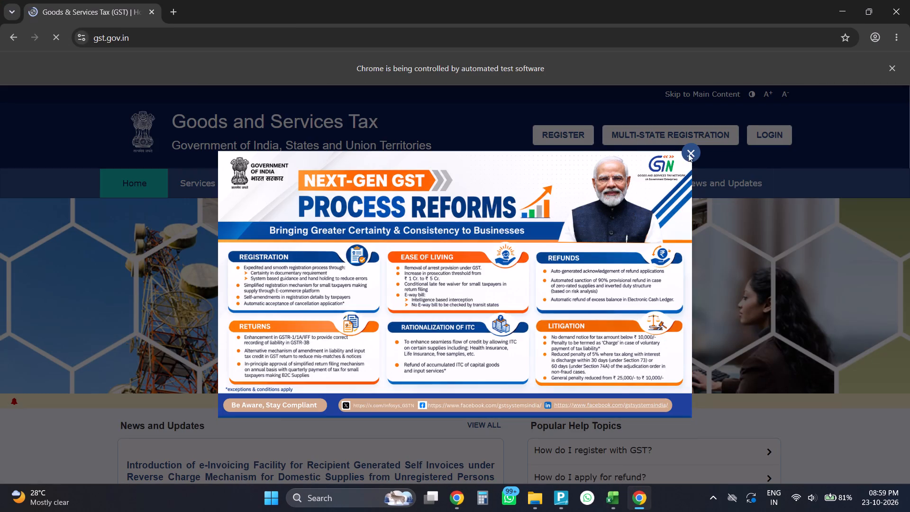